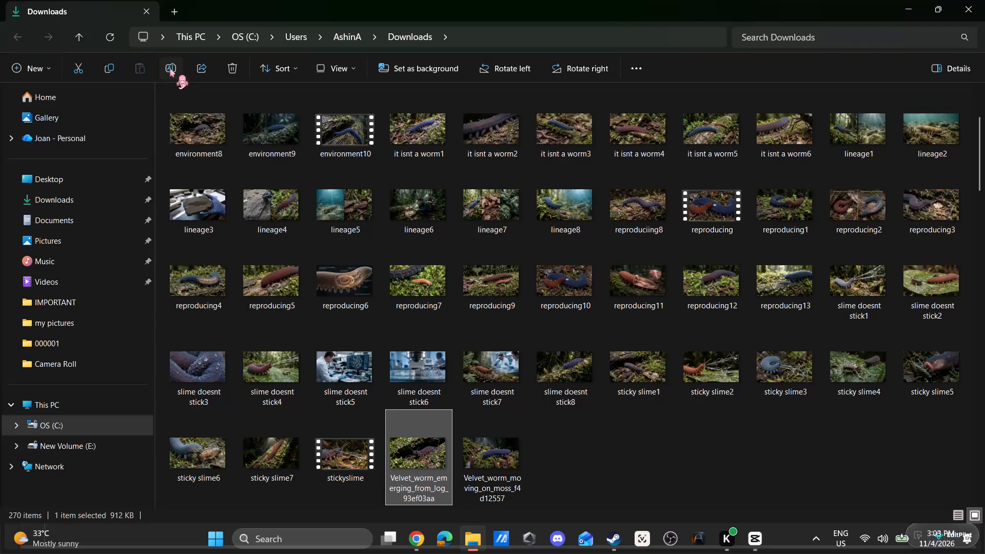
pyautogui.click(170, 69)
pyautogui.write('ending')
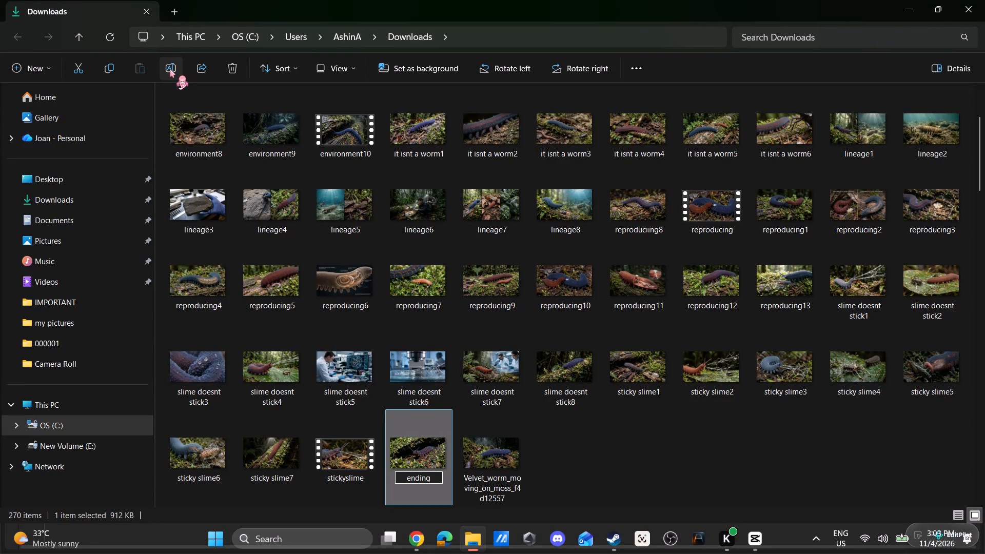
pyautogui.press('5')
pyautogui.press('Return')
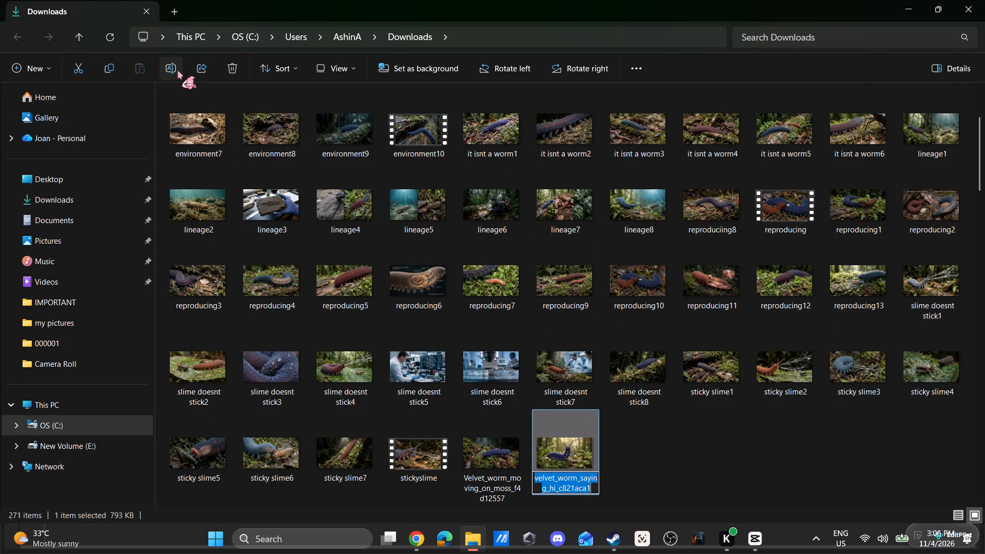
pyautogui.write('FOREDIT')
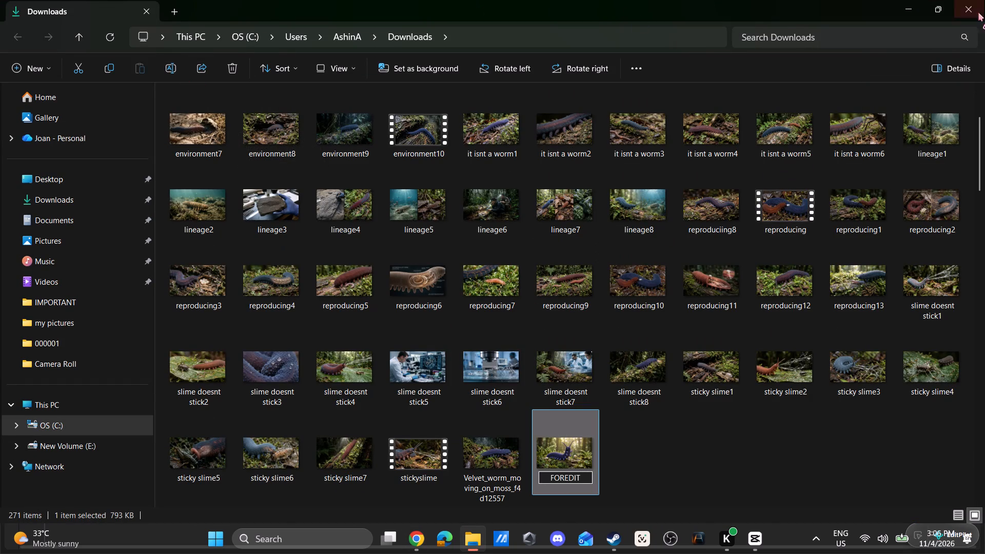
pyautogui.click(973, 8)
# Switch to Canva and create a new YouTube Thumbnail design, searching the design types for "you".
pyautogui.click(698, 9)
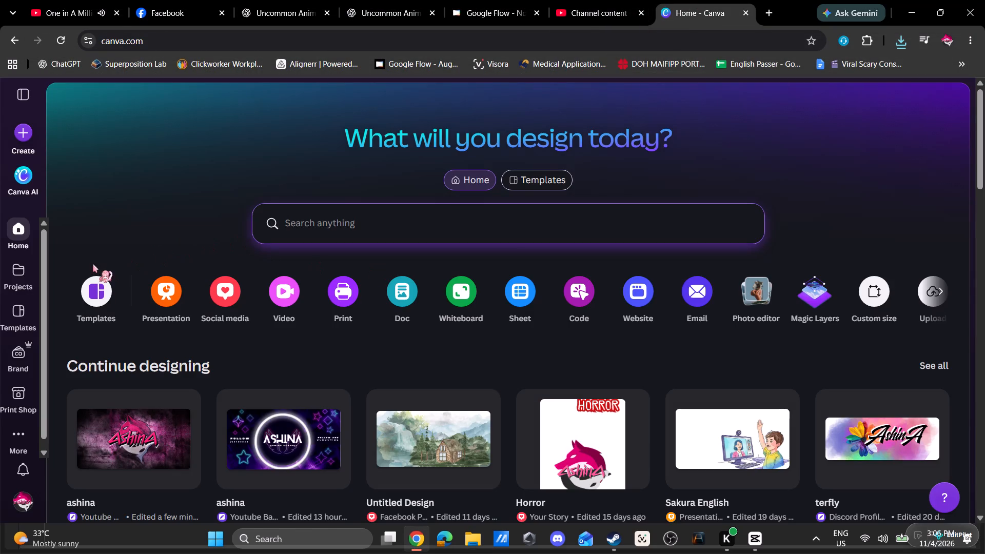
pyautogui.click(21, 134)
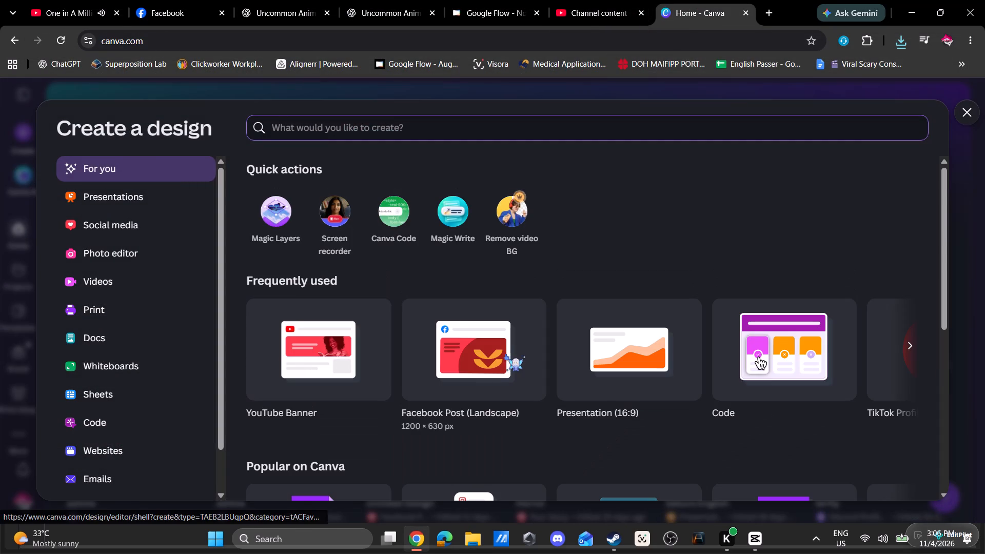
pyautogui.click(322, 350)
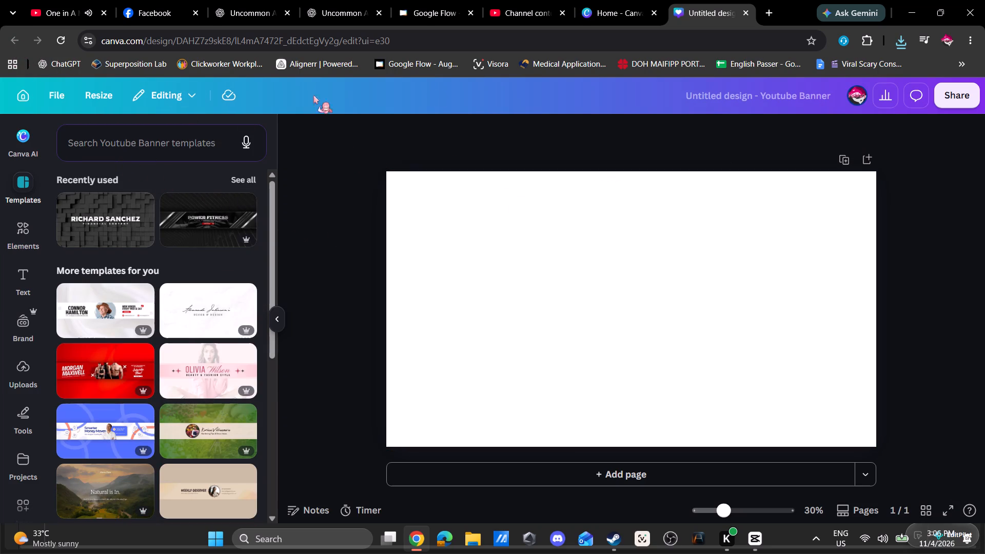
pyautogui.click(745, 15)
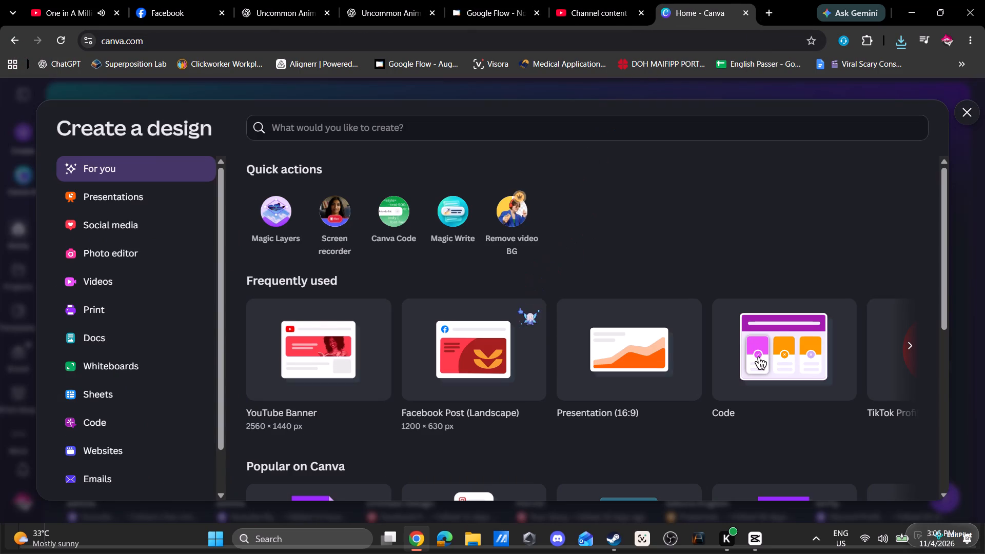
pyautogui.click(423, 127)
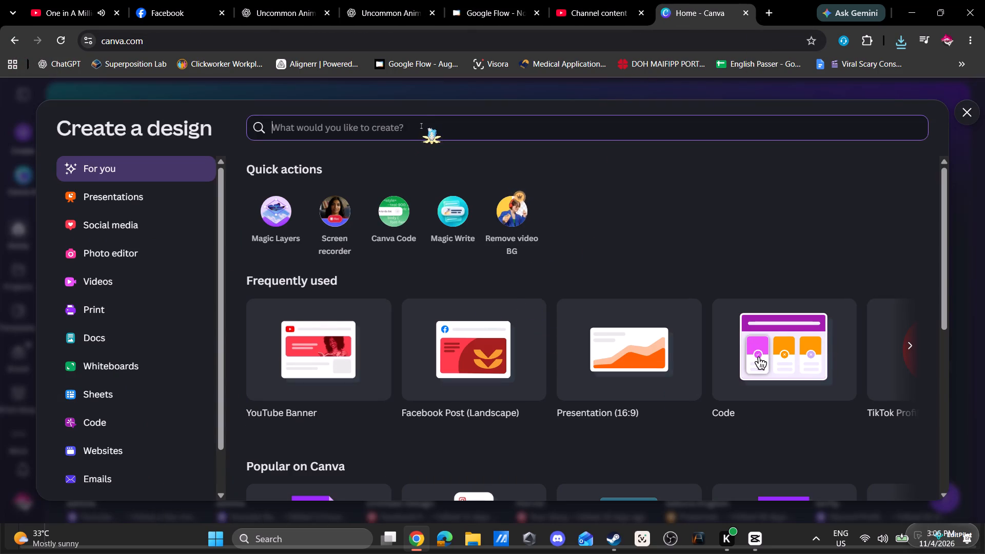
pyautogui.write('you')
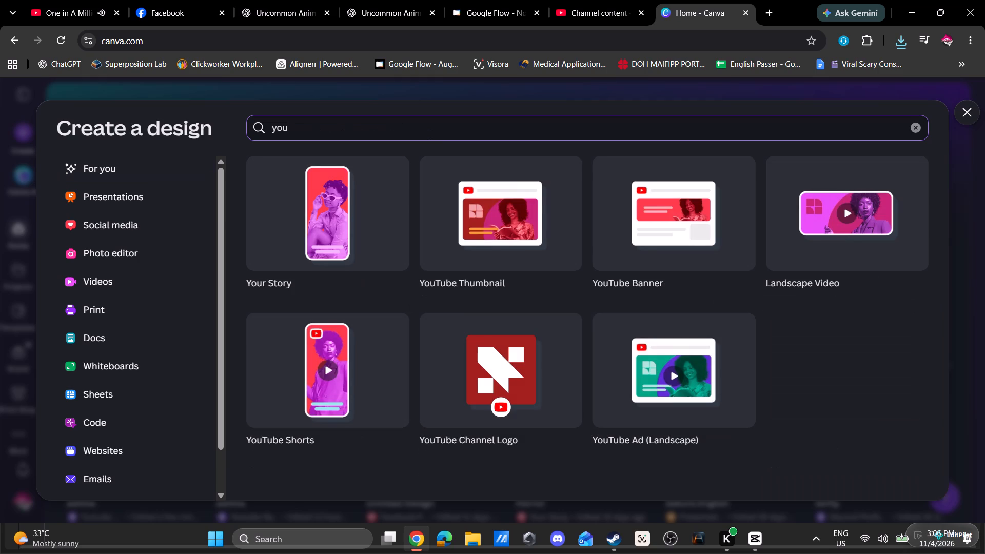
pyautogui.click(502, 218)
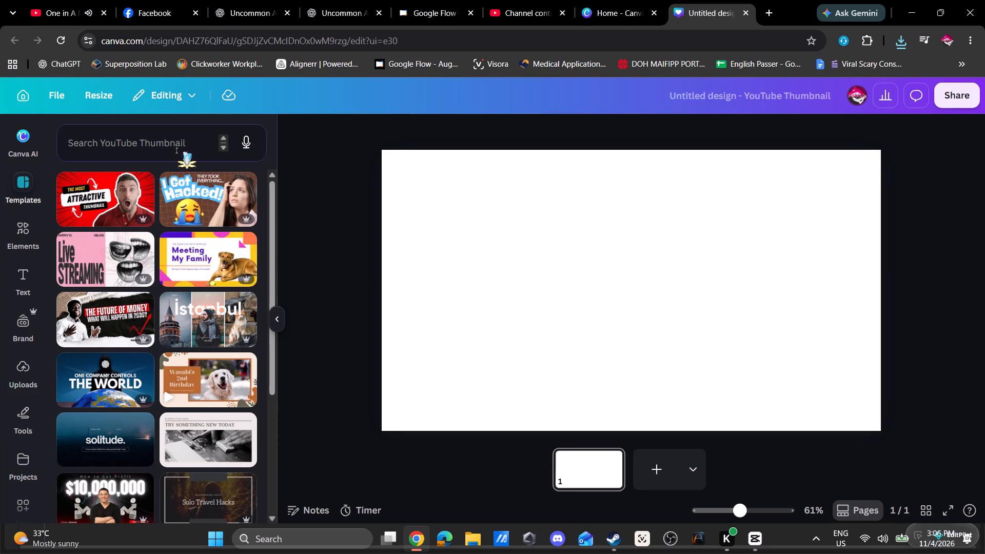
# Open the uploaded images in the thumbnail design, dismiss the "Upload files faster with apps" suggestion and look through the uploads.
pyautogui.click(16, 369)
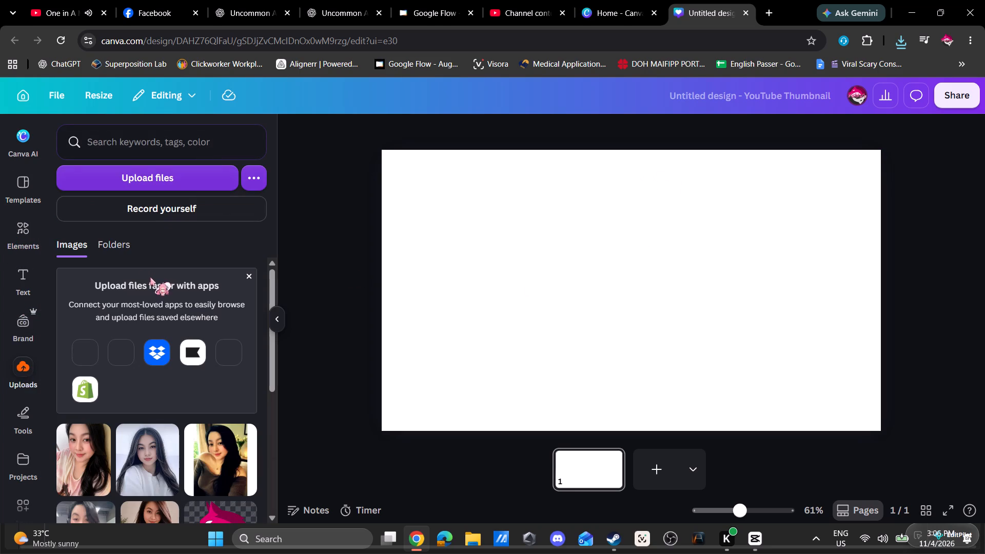
pyautogui.click(249, 276)
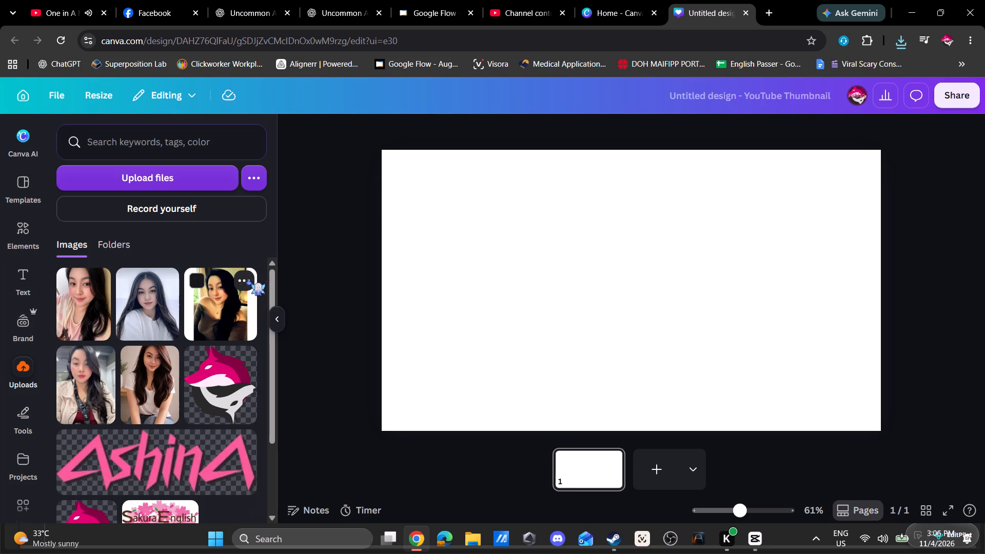
pyautogui.scroll(-3, 149, 363)
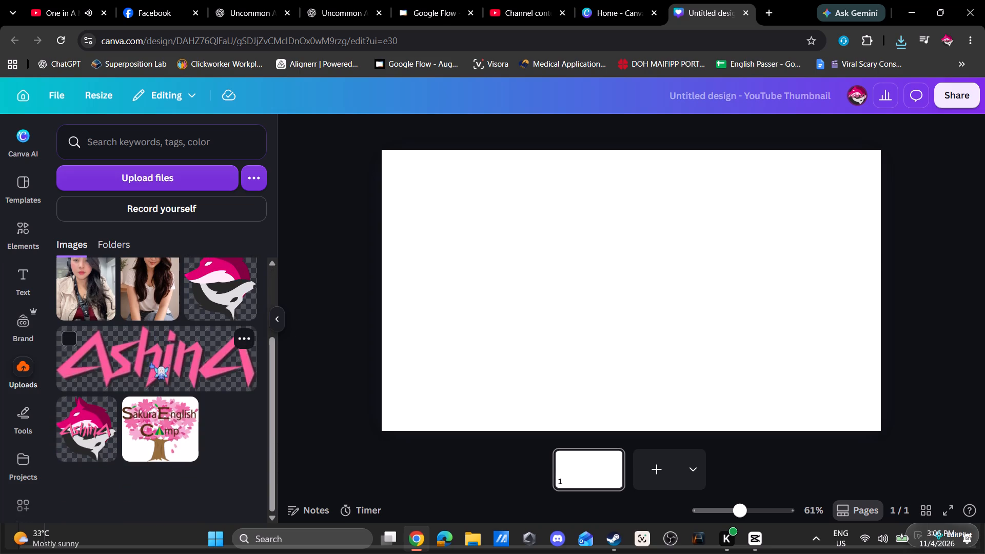
pyautogui.scroll(2, 151, 360)
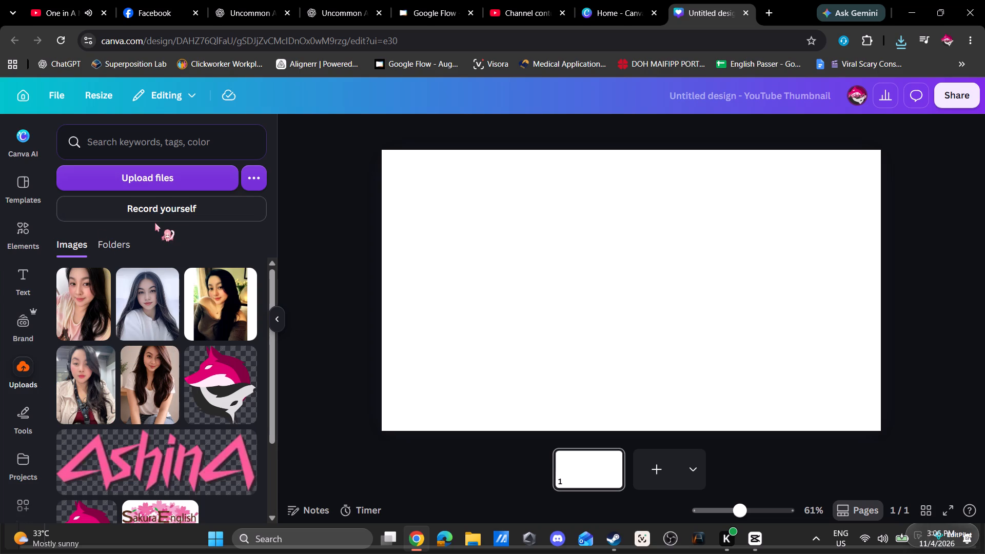
pyautogui.click(528, 11)
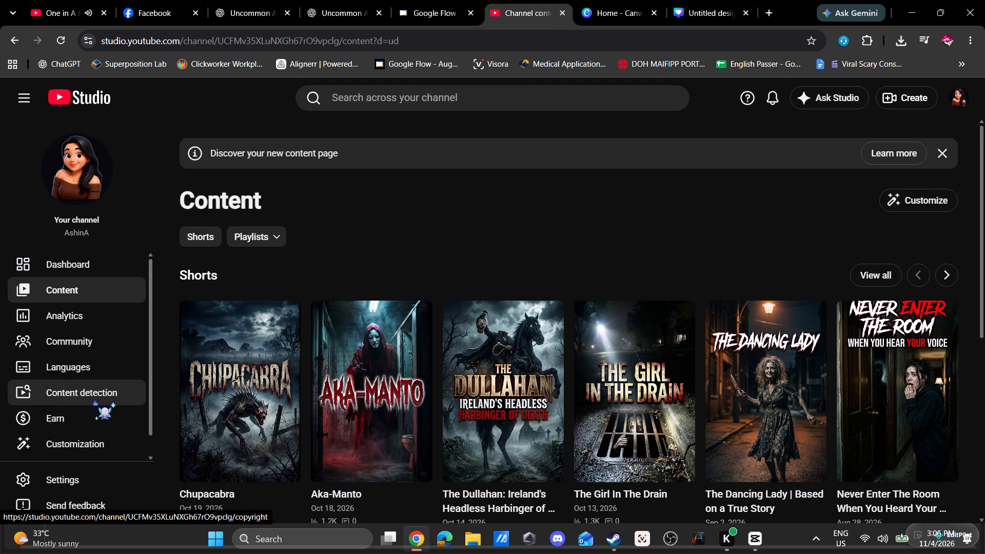
pyautogui.click(104, 445)
pyautogui.scroll(-5, 633, 373)
pyautogui.scroll(-10, 388, 335)
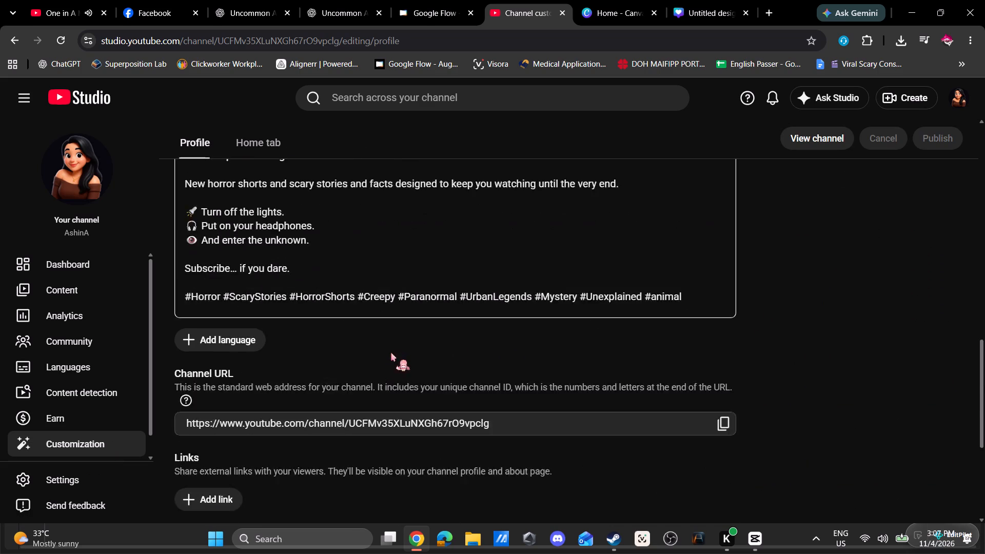
pyautogui.scroll(-8, 391, 353)
pyautogui.click(339, 466)
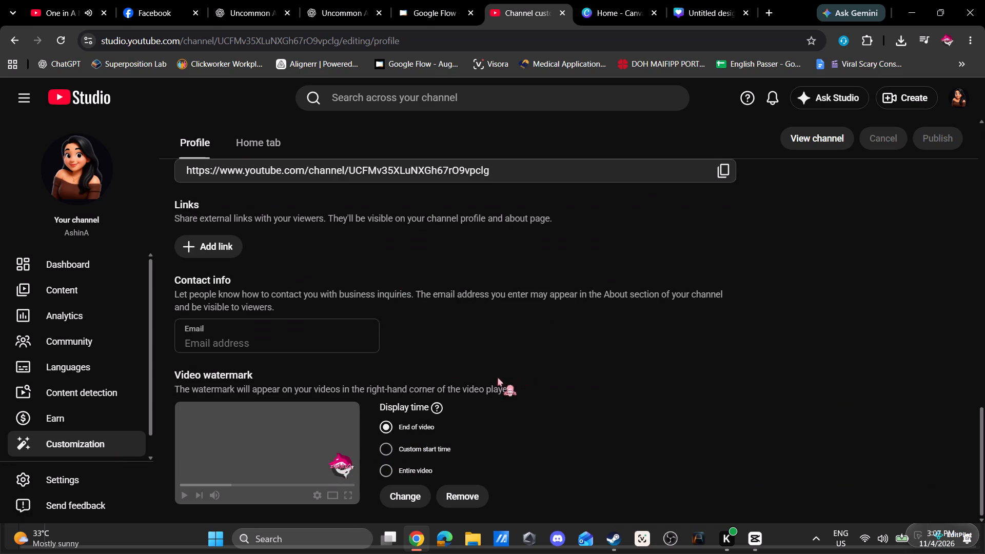
pyautogui.click(381, 471)
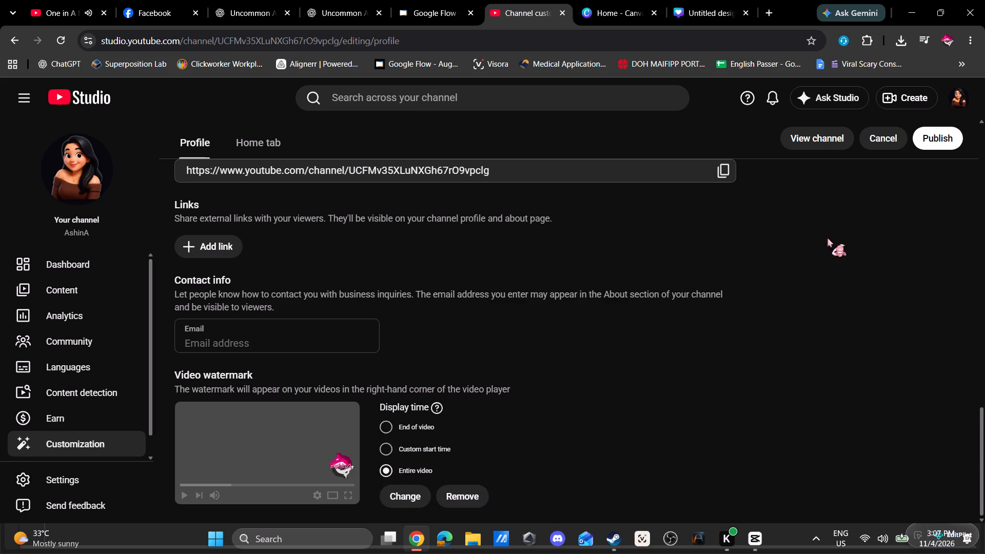
pyautogui.click(950, 137)
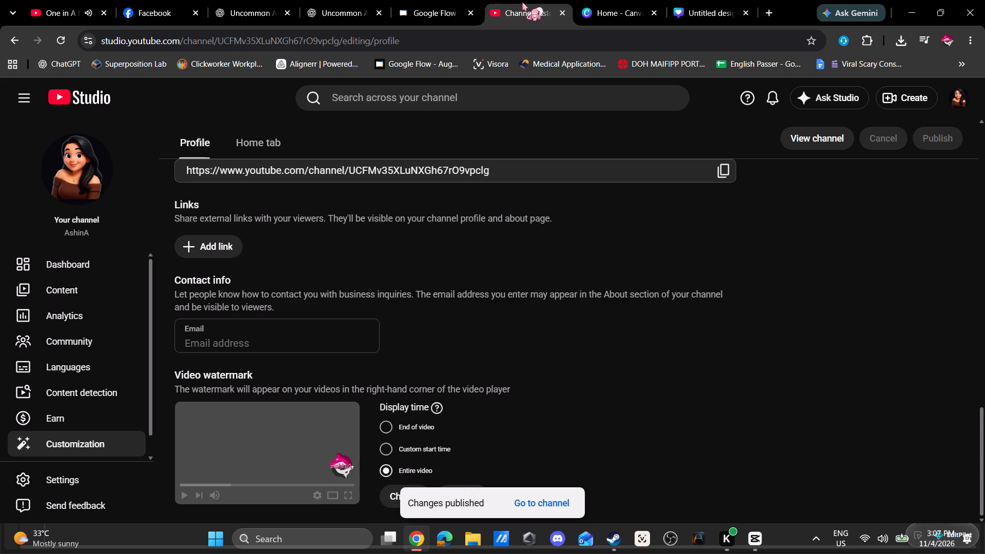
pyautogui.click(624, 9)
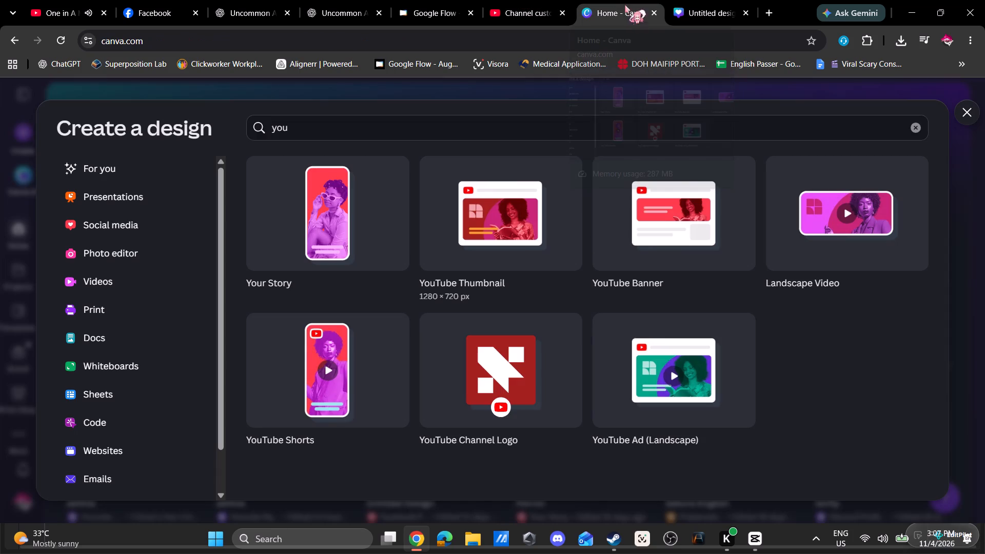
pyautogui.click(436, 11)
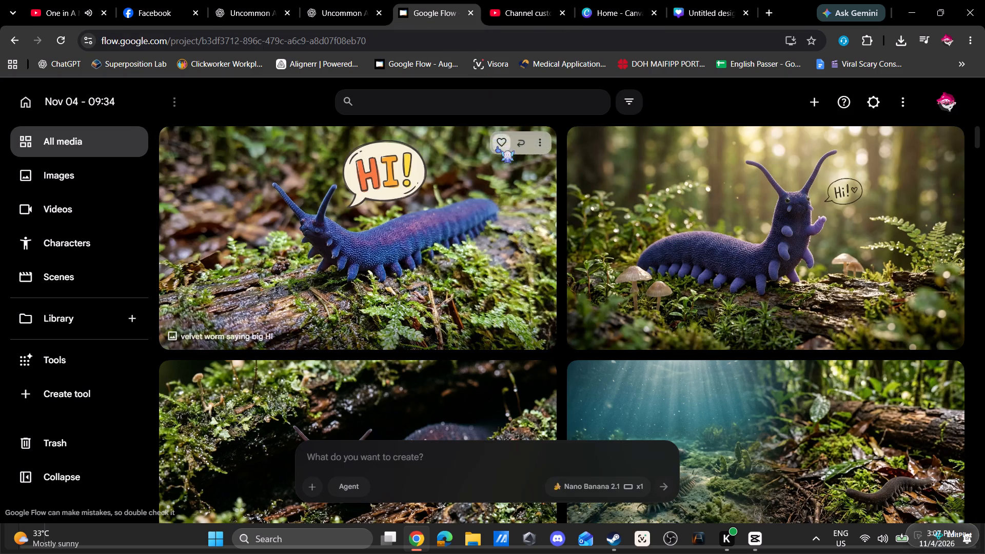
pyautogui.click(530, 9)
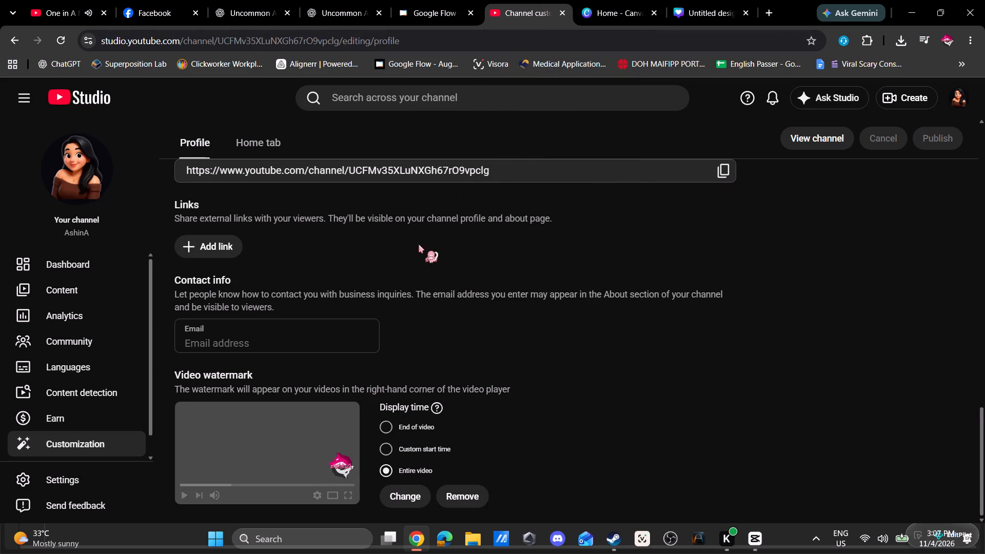
# Return to the Canva thumbnail design and upload the image velvet_worm_saying_hi_c821aca1 from the Downloads folder.
pyautogui.click(704, 9)
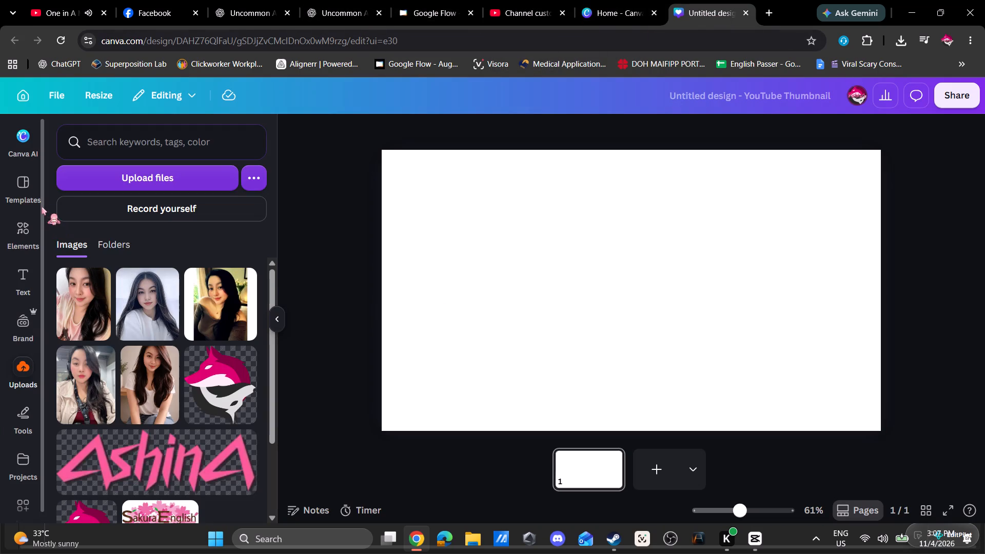
pyautogui.click(119, 179)
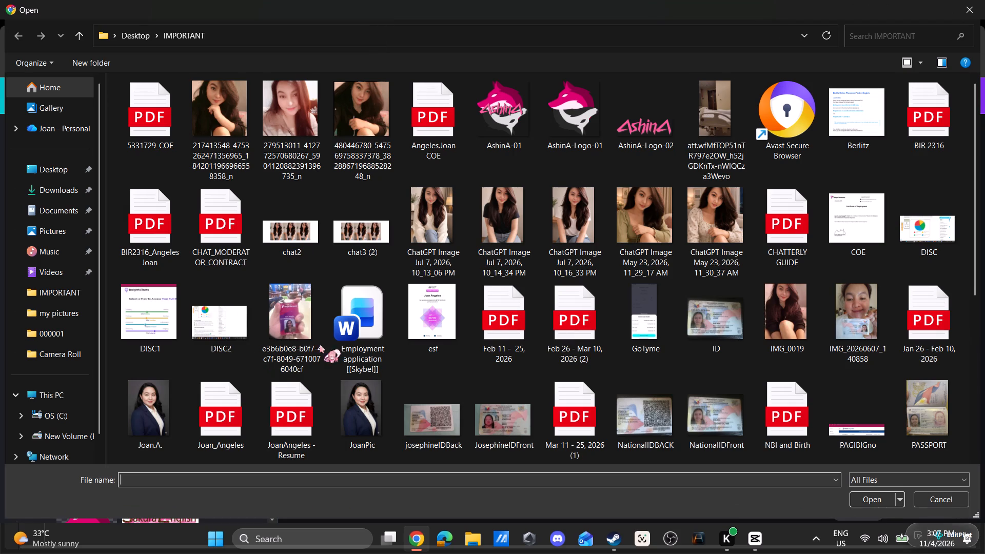
pyautogui.click(58, 185)
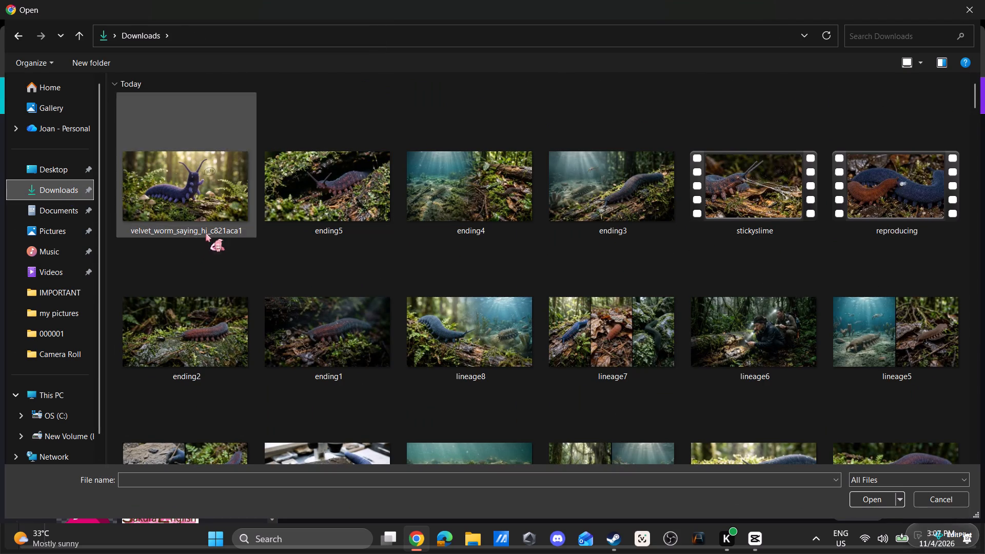
pyautogui.scroll(-5, 481, 374)
pyautogui.scroll(-5, 582, 420)
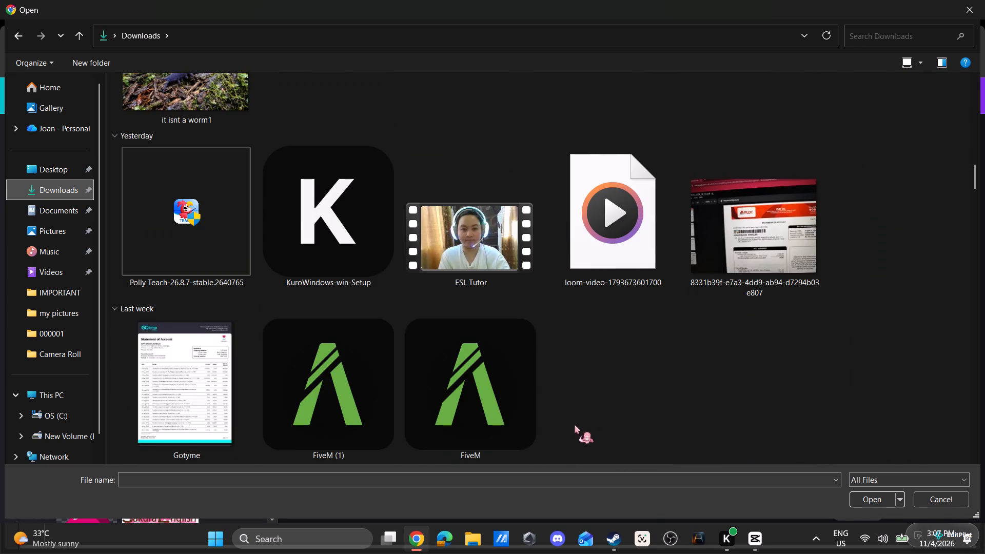
pyautogui.scroll(2, 557, 411)
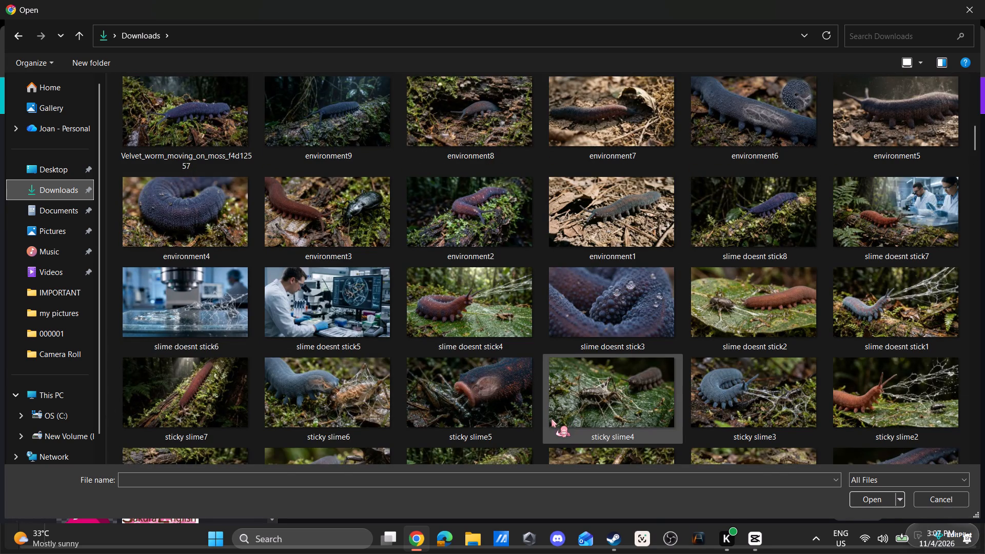
pyautogui.scroll(4, 554, 403)
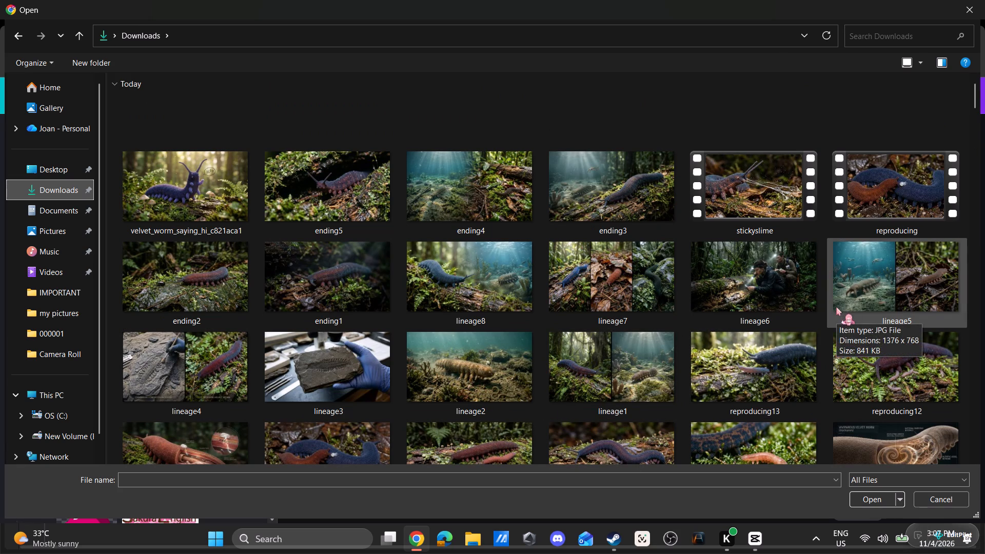
pyautogui.scroll(-2, 632, 273)
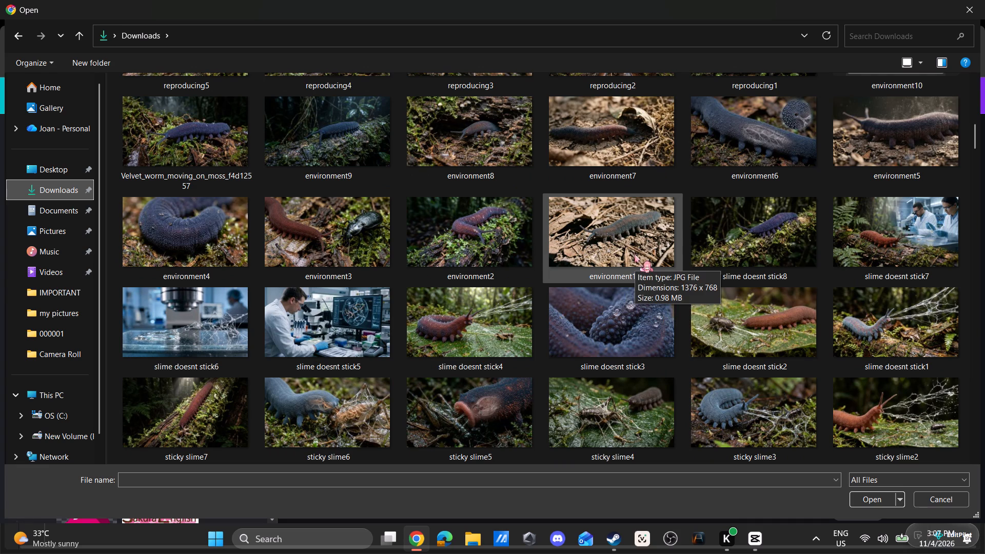
pyautogui.scroll(-2, 634, 254)
pyautogui.scroll(1, 629, 255)
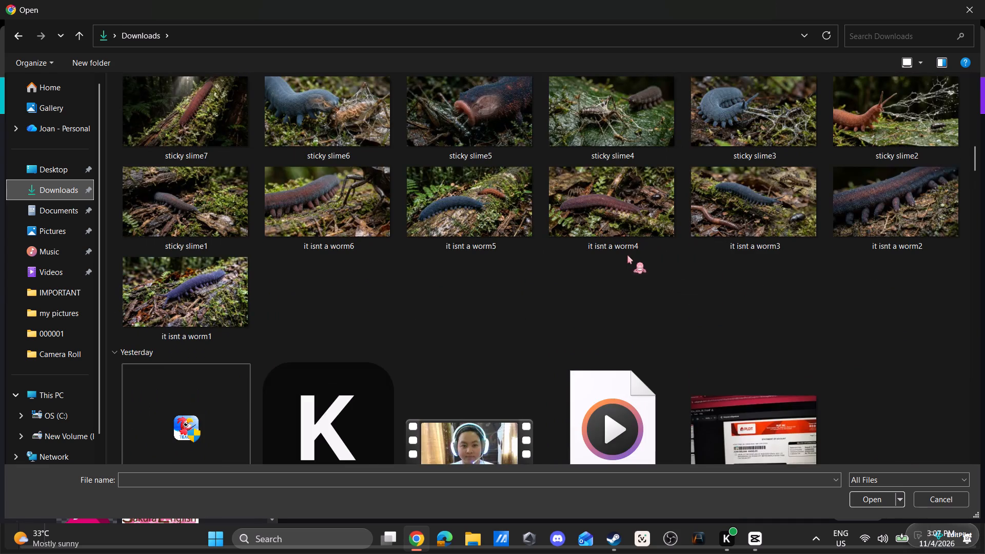
pyautogui.scroll(1, 627, 255)
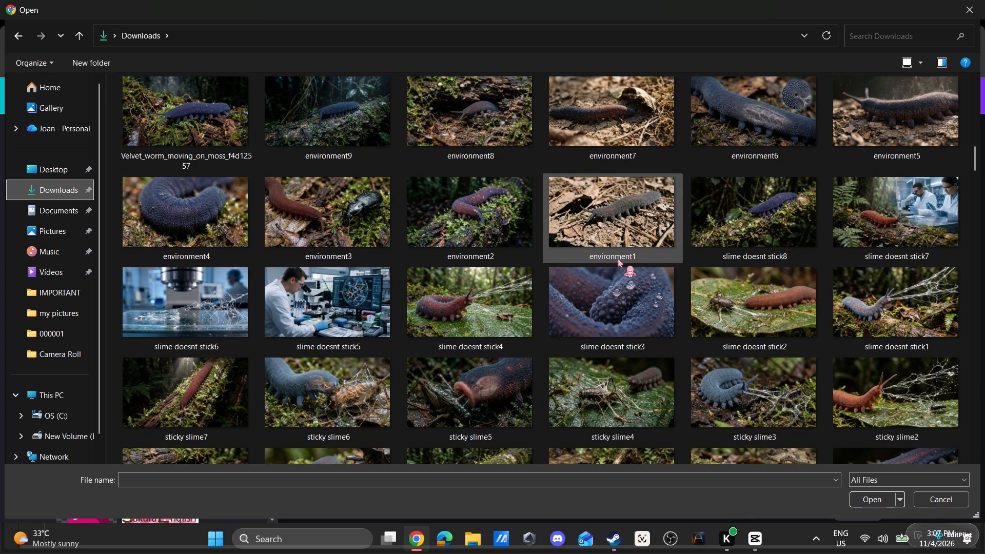
pyautogui.scroll(3, 522, 255)
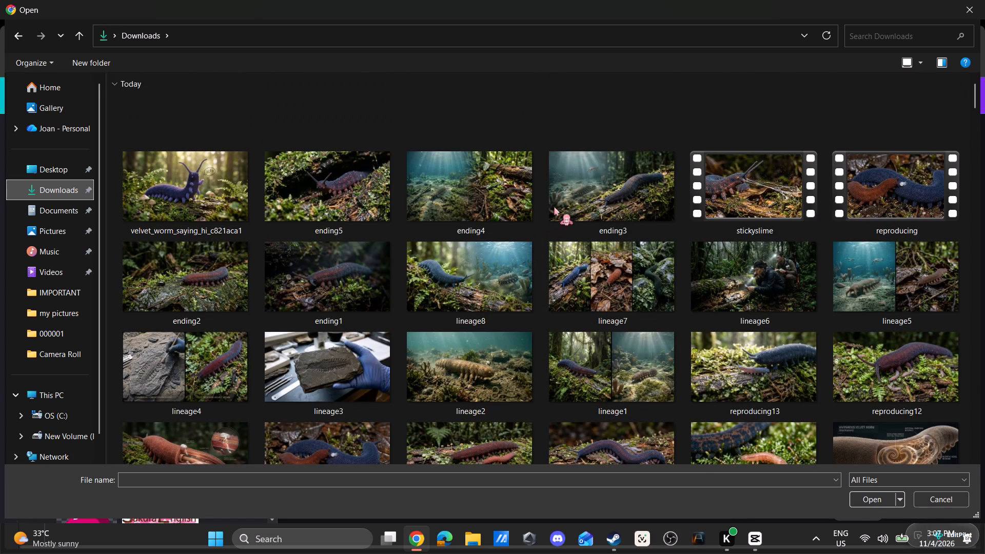
pyautogui.click(507, 178)
pyautogui.press('f')
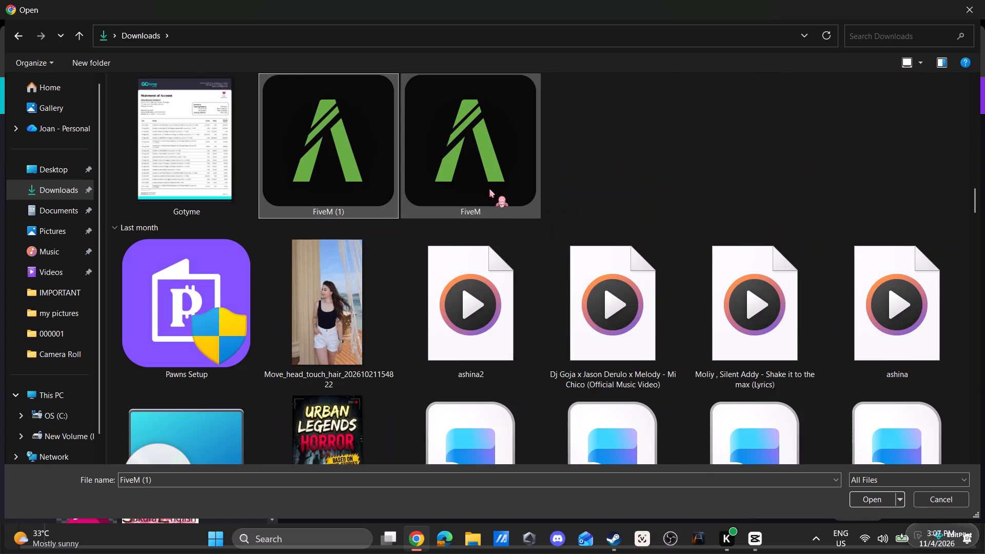
pyautogui.scroll(9, 508, 203)
pyautogui.click(221, 153)
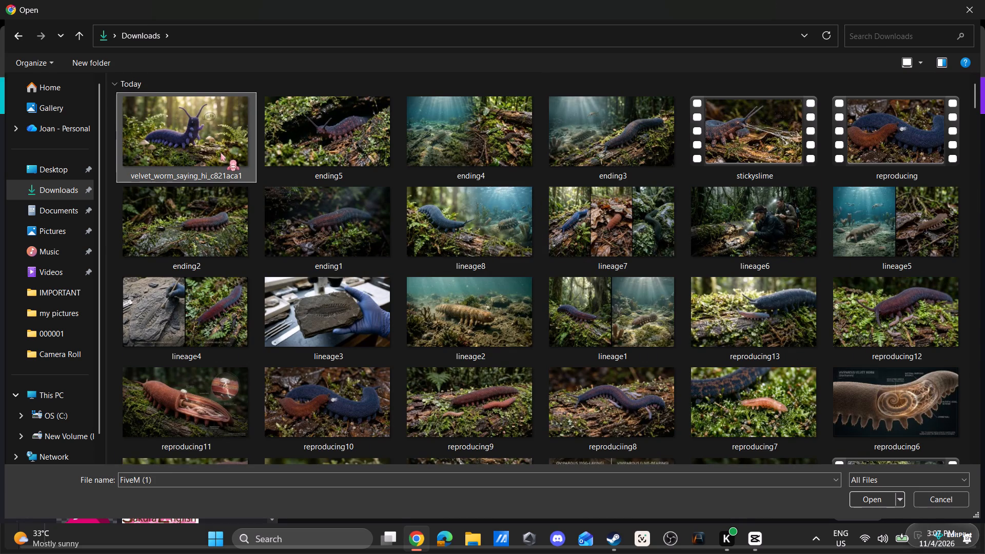
pyautogui.click(870, 500)
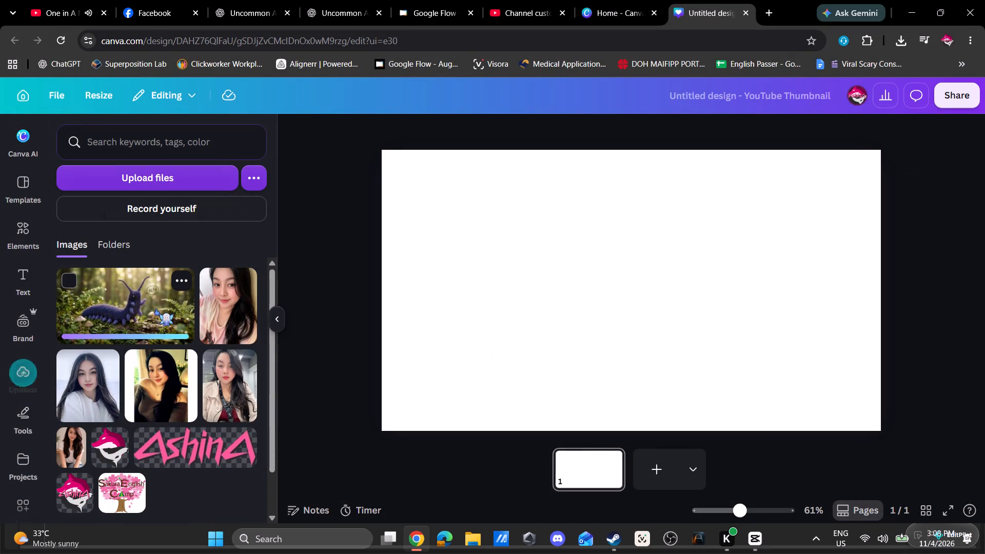
# Place the uploaded velvet worm image on the page, enlarge it and centre it with an even border around it.
pyautogui.moveTo(156, 307); pyautogui.dragTo(551, 232)
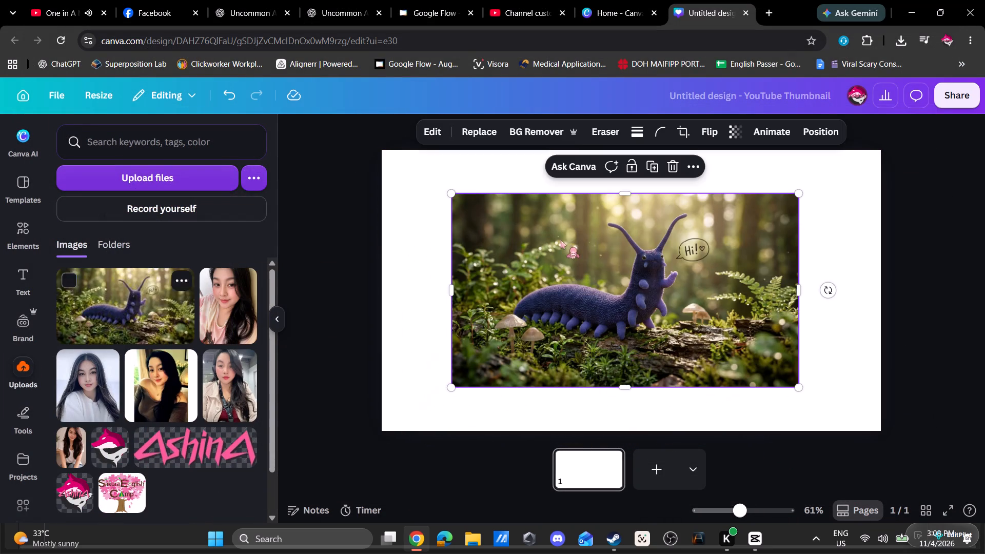
pyautogui.moveTo(452, 194); pyautogui.dragTo(404, 171)
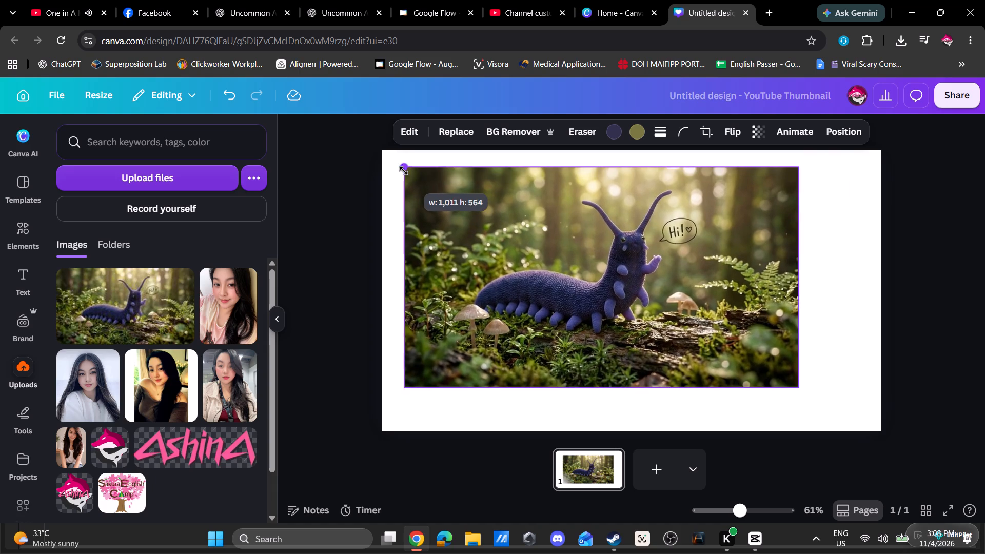
pyautogui.moveTo(404, 171); pyautogui.dragTo(384, 157)
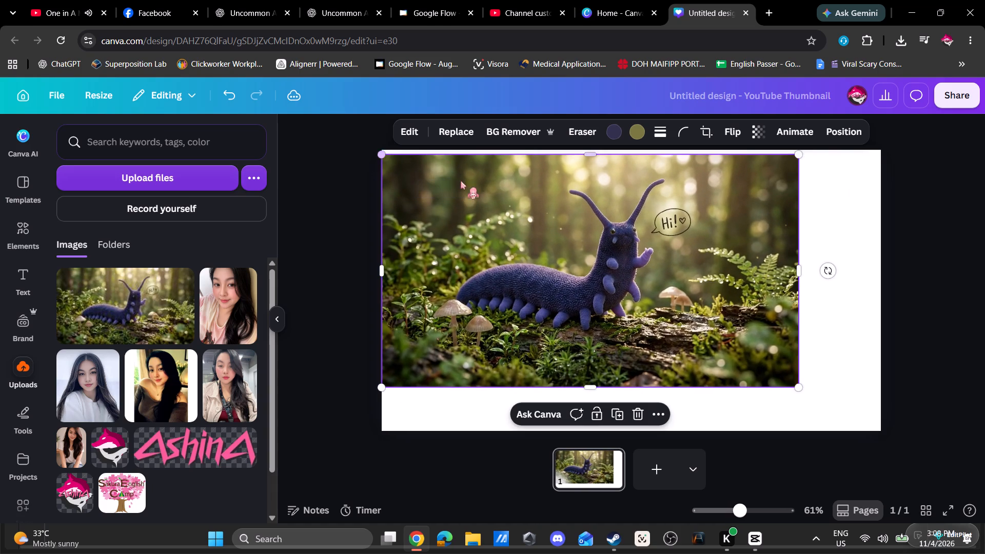
pyautogui.moveTo(742, 290); pyautogui.dragTo(773, 304)
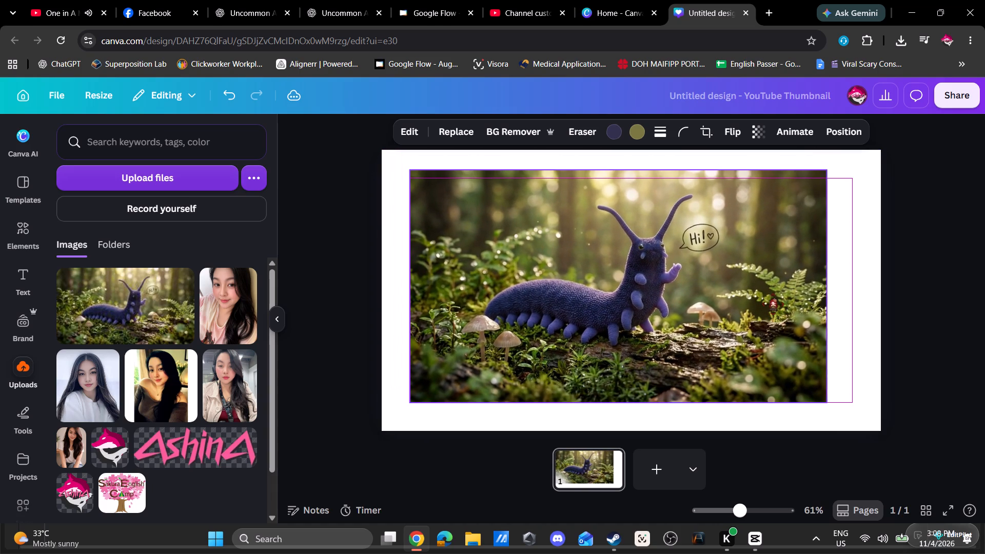
pyautogui.moveTo(773, 304); pyautogui.dragTo(773, 302)
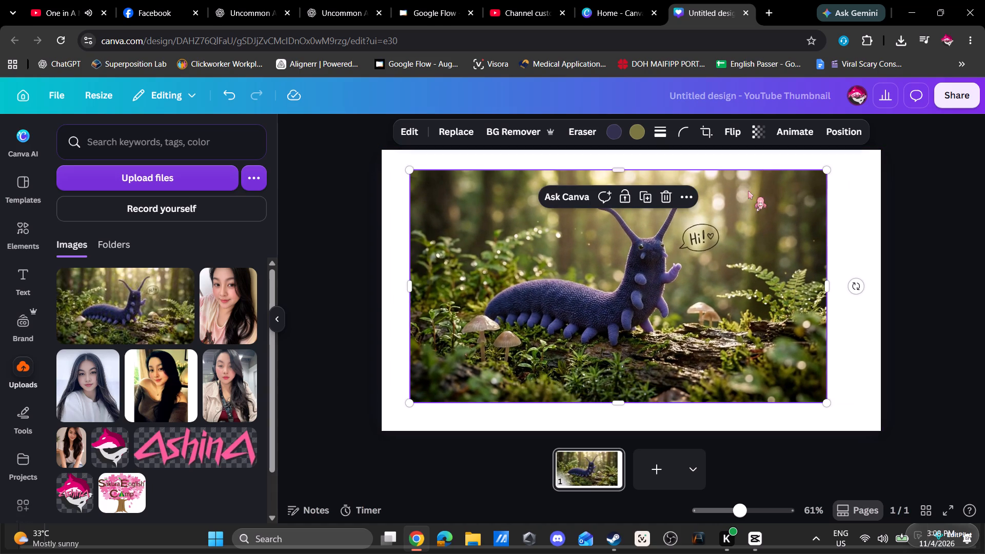
pyautogui.moveTo(746, 196); pyautogui.dragTo(766, 204)
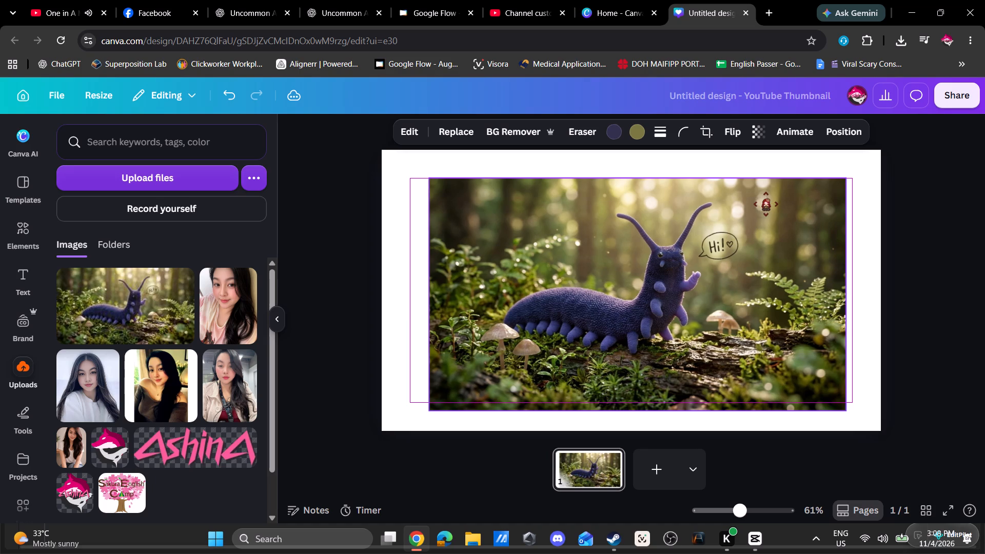
pyautogui.moveTo(766, 204); pyautogui.dragTo(763, 204)
pyautogui.moveTo(839, 413); pyautogui.dragTo(839, 413)
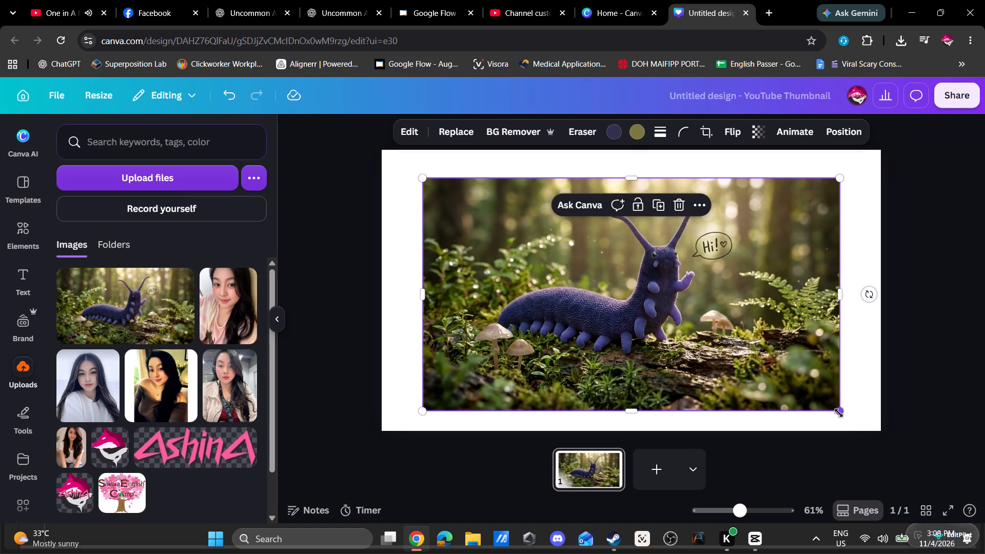
pyautogui.moveTo(839, 413); pyautogui.dragTo(826, 405)
pyautogui.moveTo(773, 328); pyautogui.dragTo(775, 328)
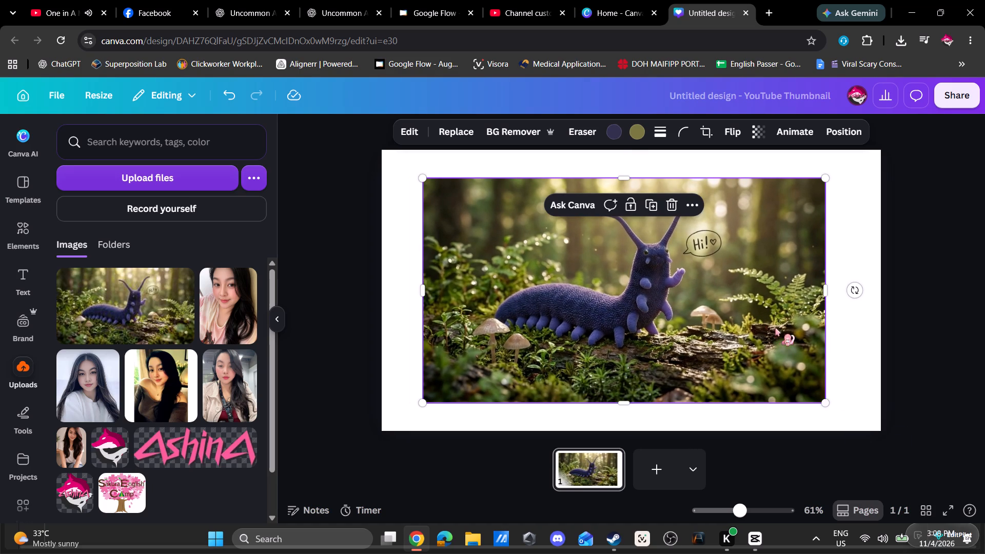
pyautogui.moveTo(775, 328); pyautogui.dragTo(778, 328)
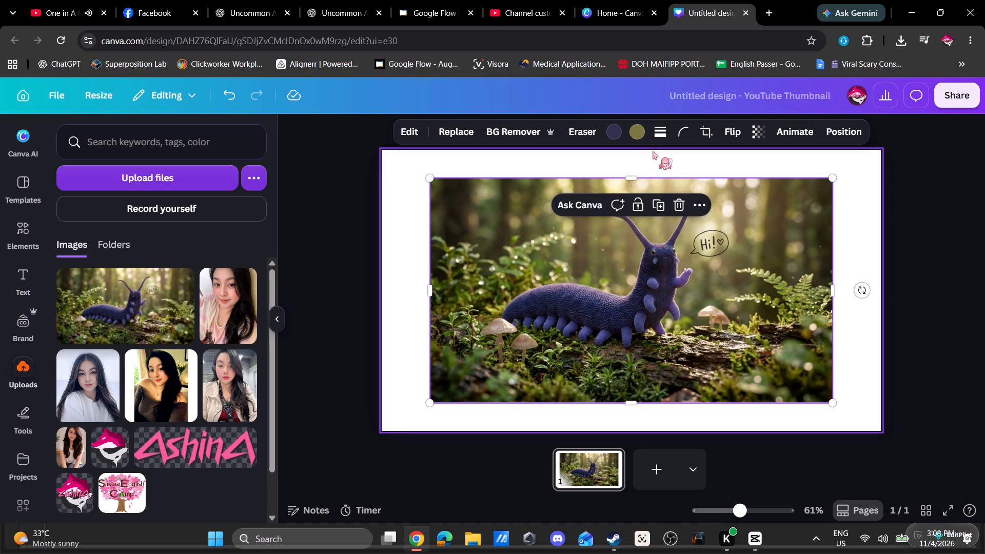
# Set the page background to the near-black olive from the photo colors.
pyautogui.click(653, 165)
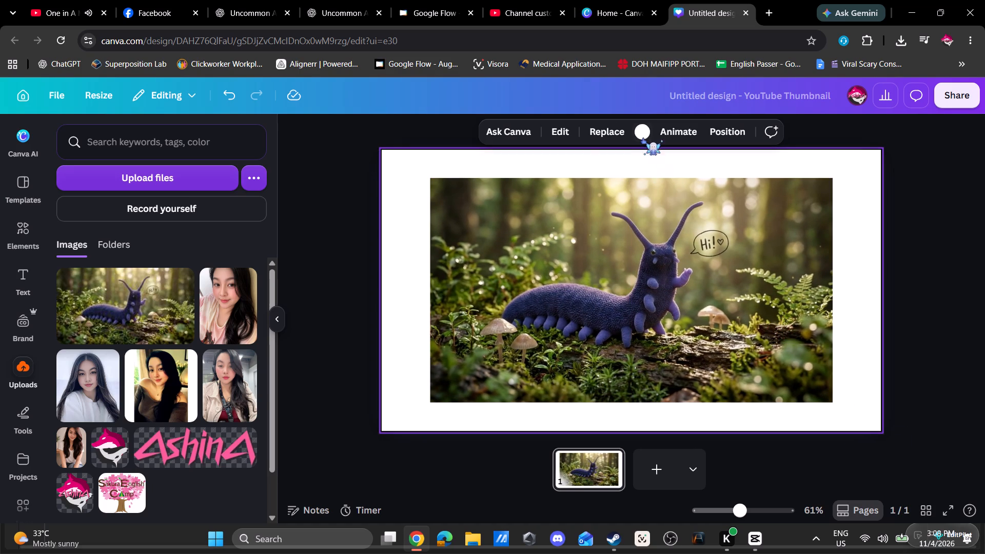
pyautogui.click(643, 134)
pyautogui.click(101, 359)
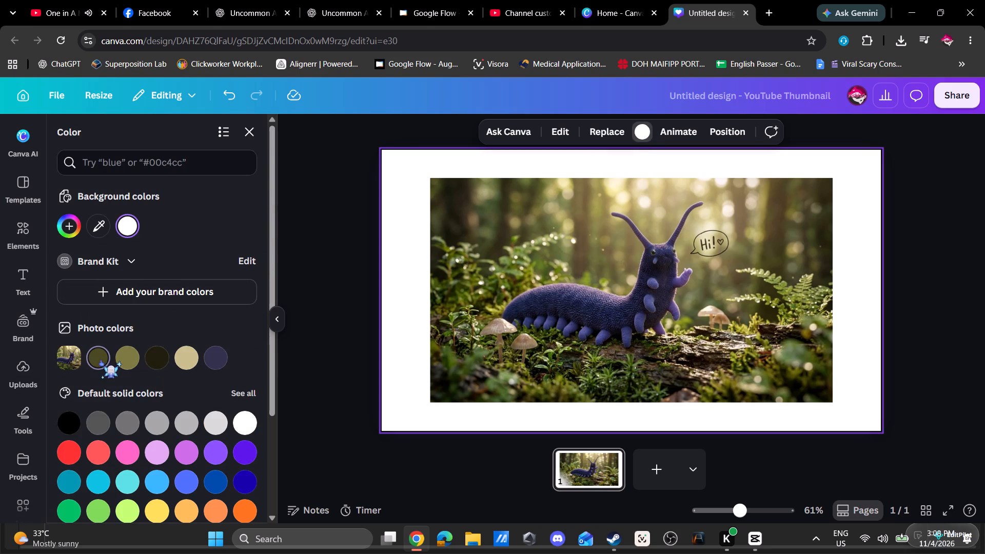
pyautogui.click(164, 360)
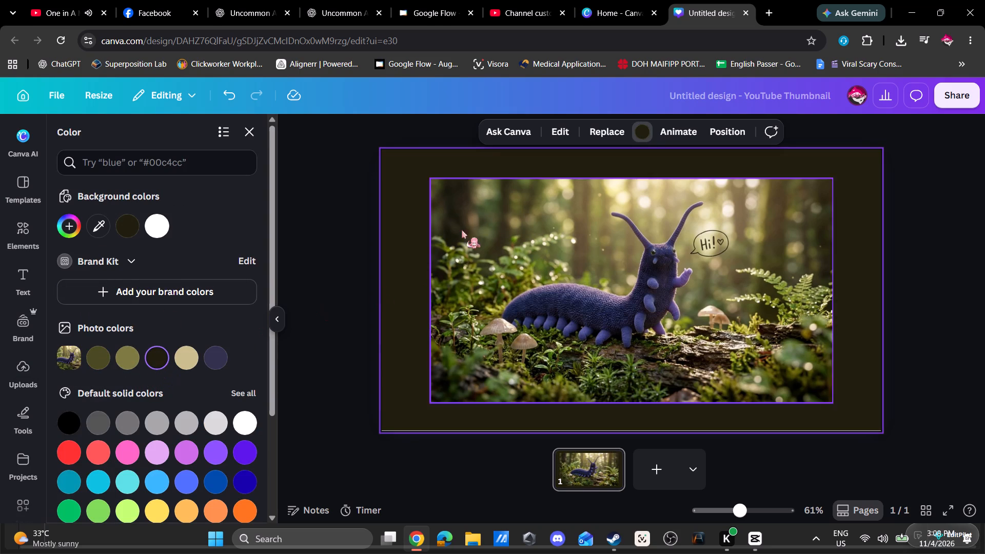
pyautogui.click(858, 279)
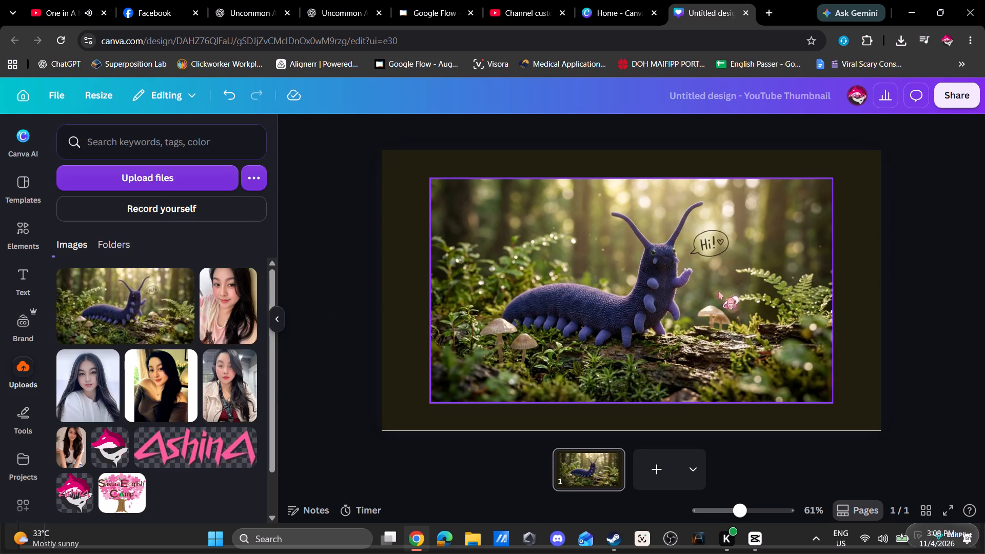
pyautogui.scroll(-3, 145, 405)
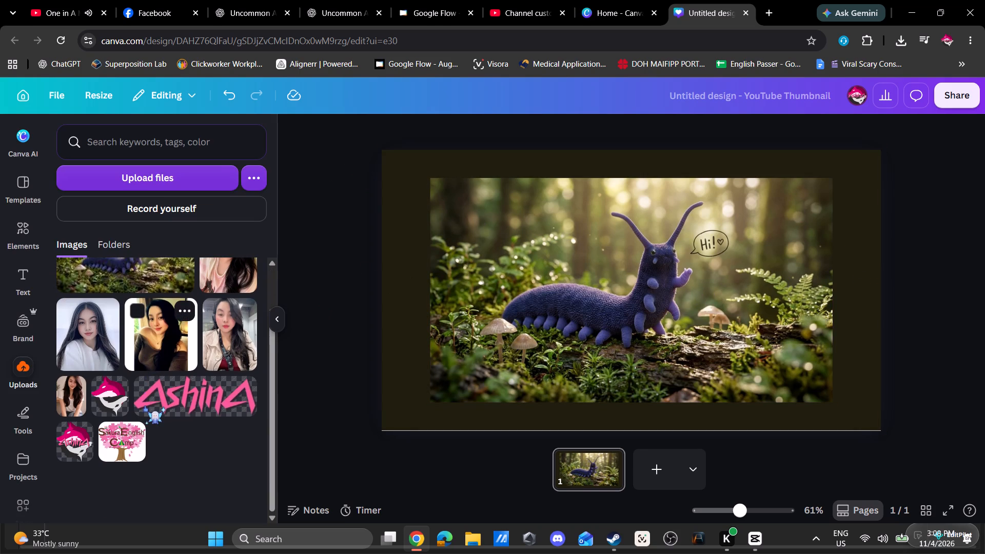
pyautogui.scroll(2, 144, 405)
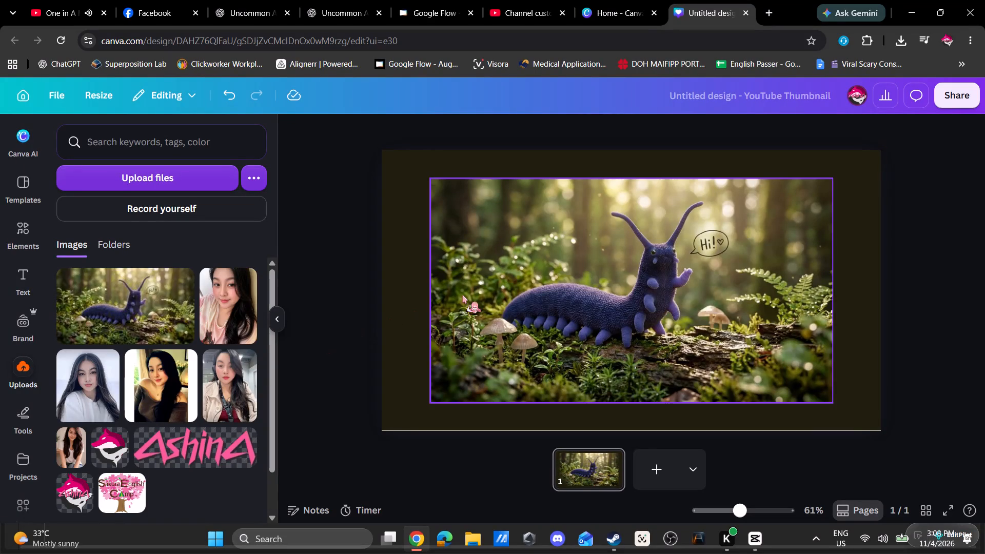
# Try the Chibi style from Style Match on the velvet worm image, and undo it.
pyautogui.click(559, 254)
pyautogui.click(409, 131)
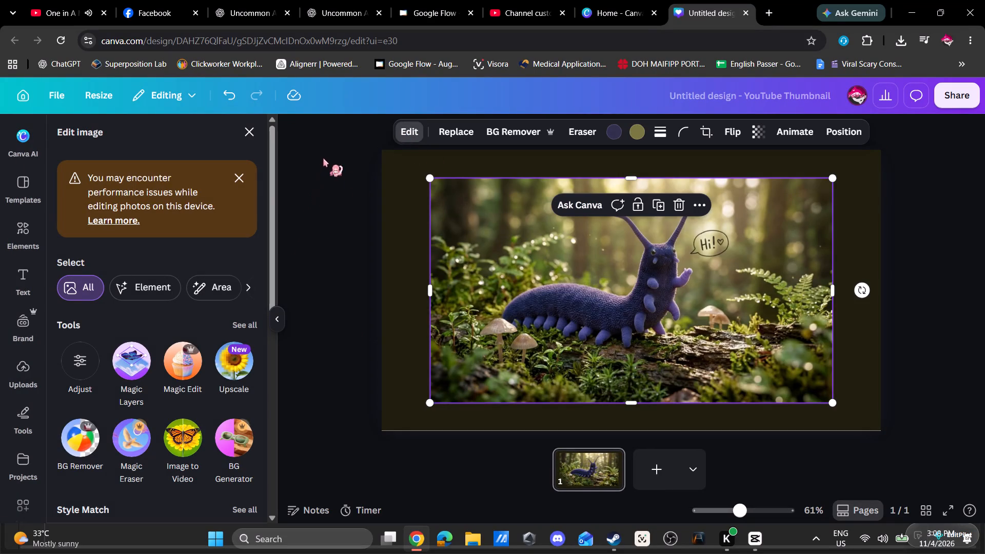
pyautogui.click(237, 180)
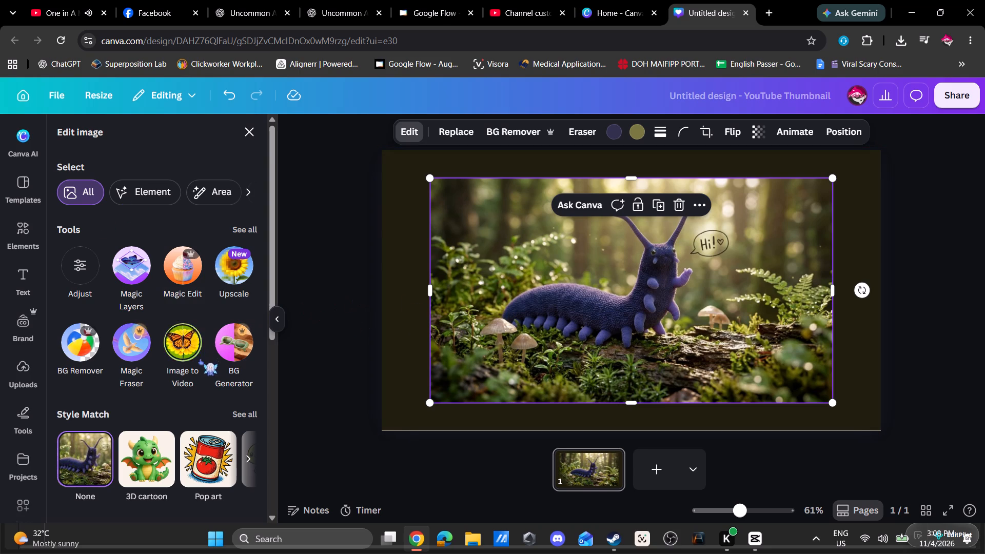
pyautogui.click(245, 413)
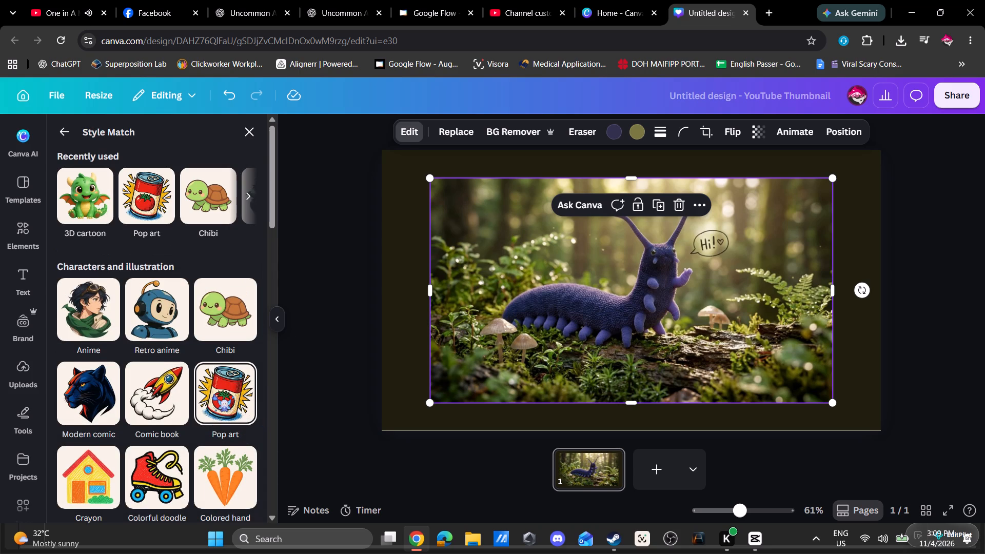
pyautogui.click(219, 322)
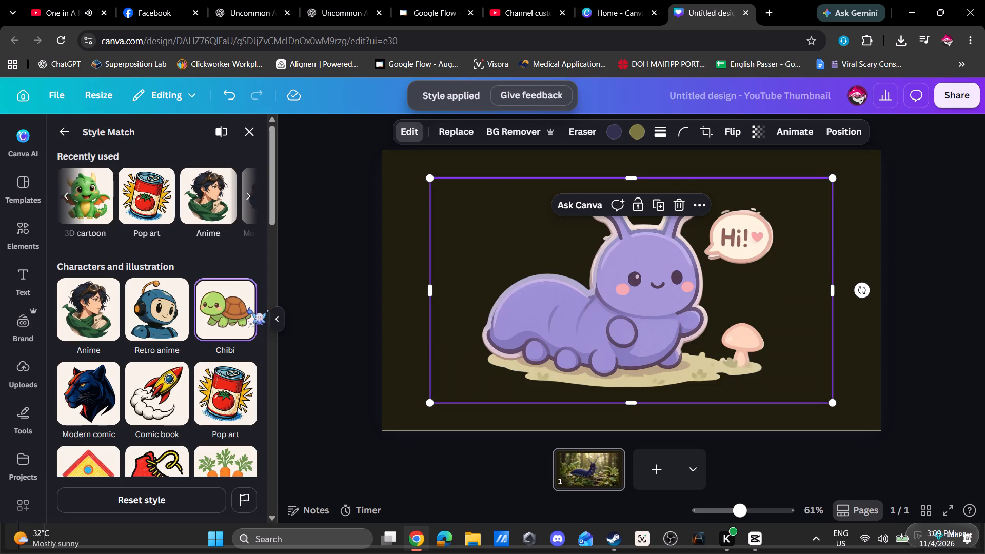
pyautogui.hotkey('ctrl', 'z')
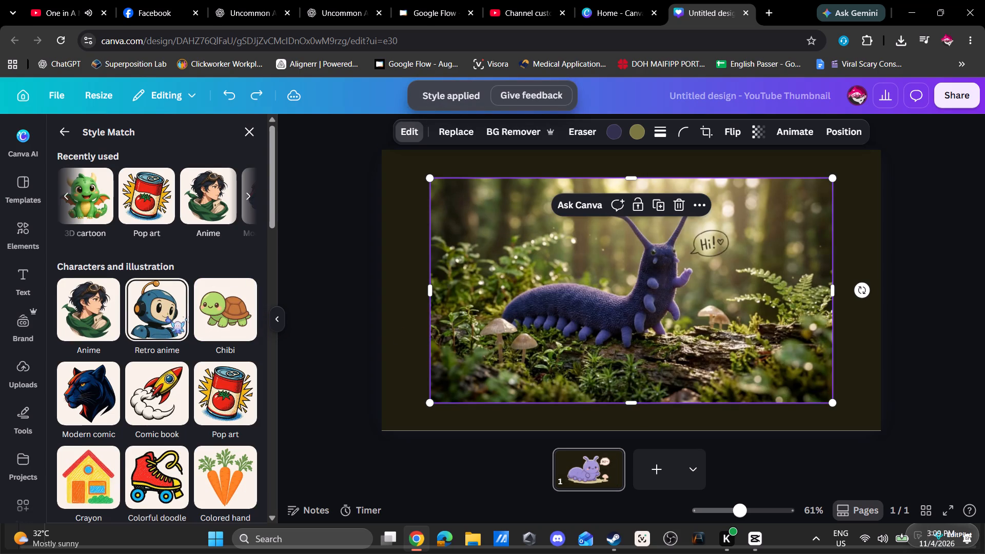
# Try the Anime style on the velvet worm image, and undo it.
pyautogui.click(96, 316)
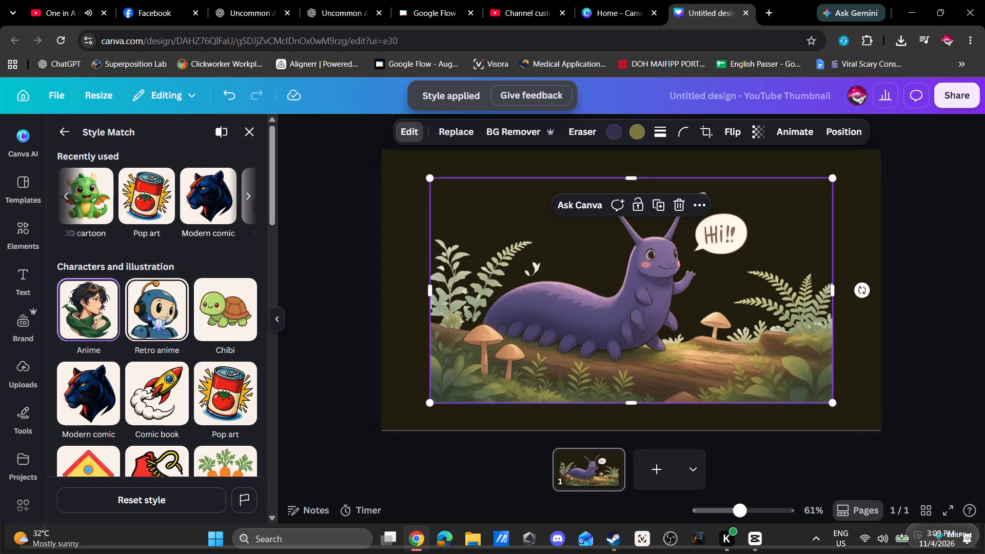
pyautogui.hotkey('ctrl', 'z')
# Apply the Modern comic style from Style Match to the velvet worm image.
pyautogui.click(95, 388)
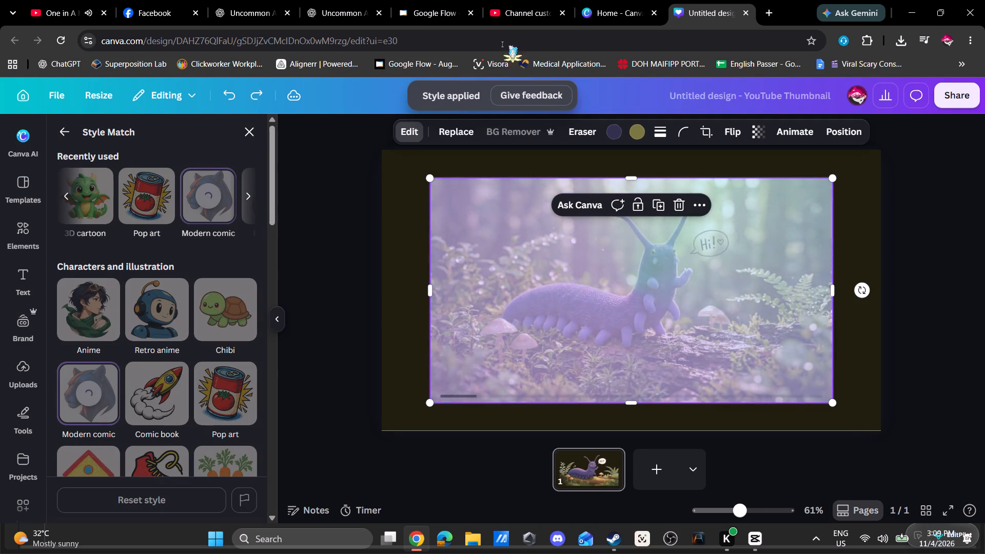
# Switch to YouTube and search for "replay".
pyautogui.click(517, 14)
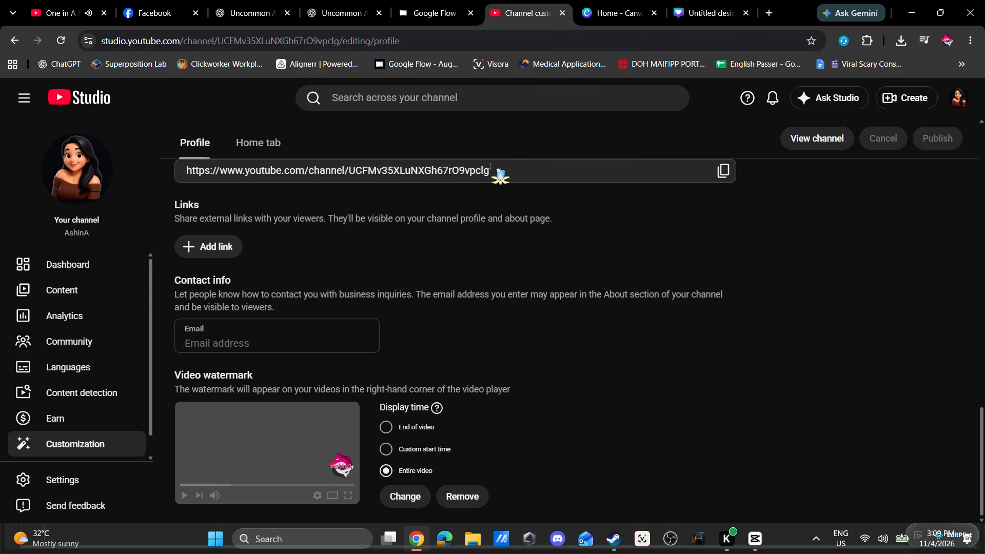
pyautogui.click(60, 12)
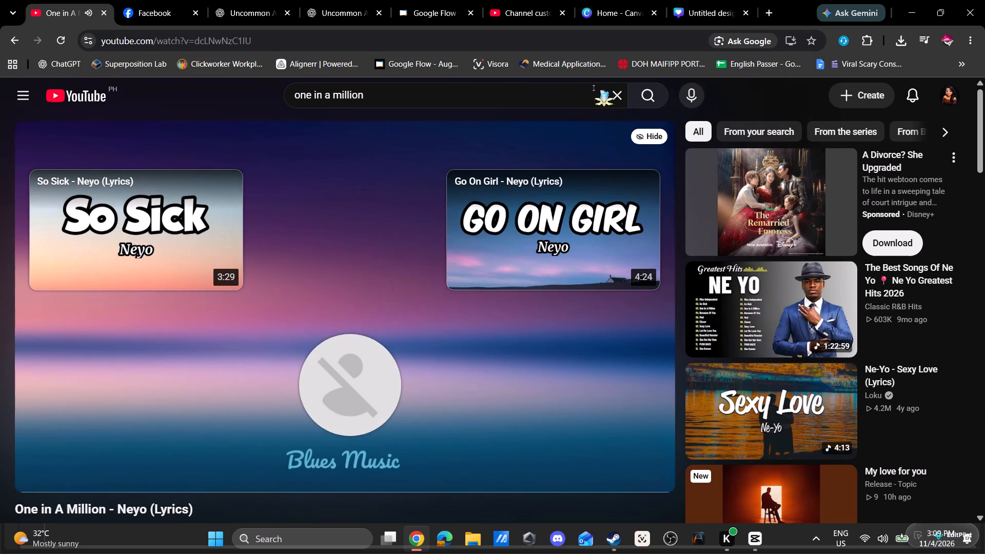
pyautogui.click(618, 94)
pyautogui.click(572, 97)
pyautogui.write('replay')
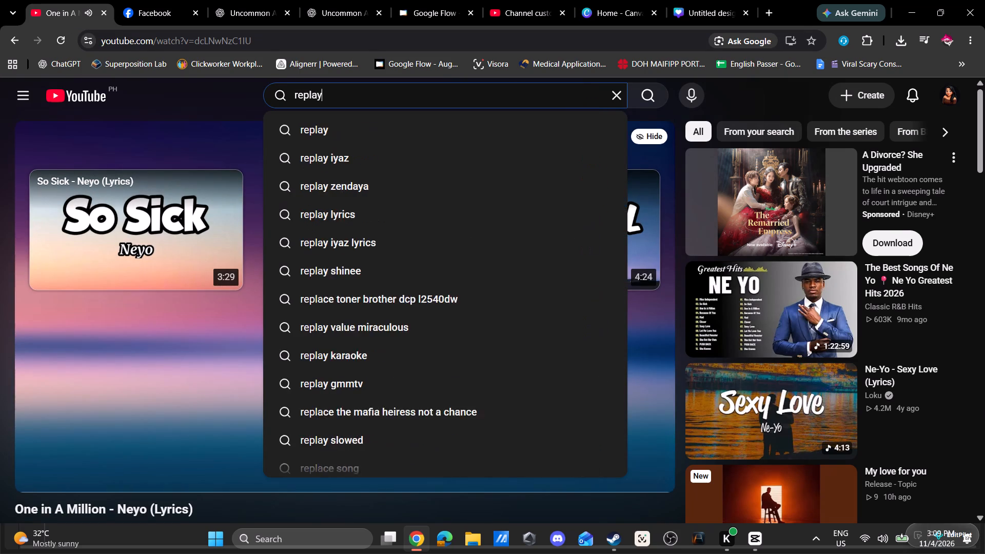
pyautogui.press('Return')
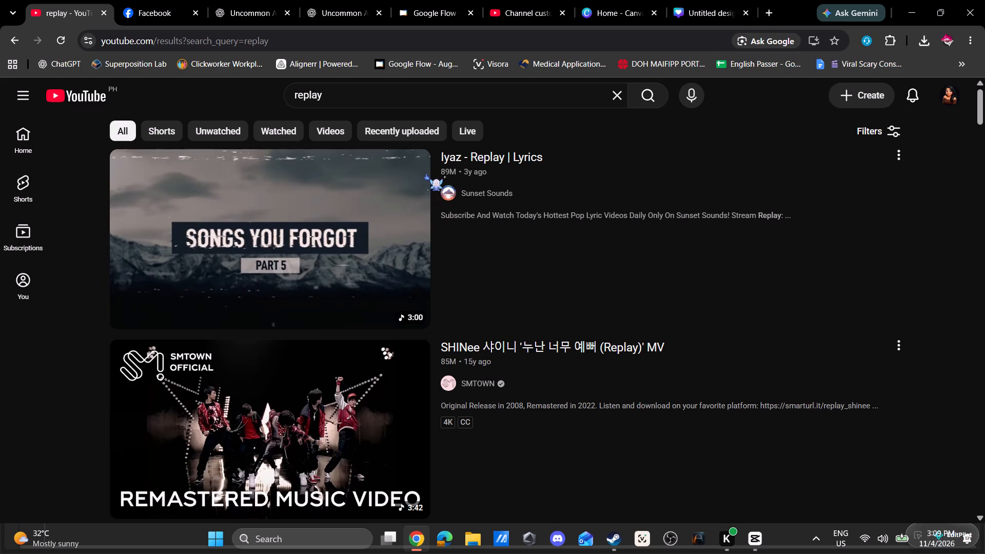
# Switch to Facebook and open the Messenger conversation whose latest message is "okay po dii".
pyautogui.click(153, 0)
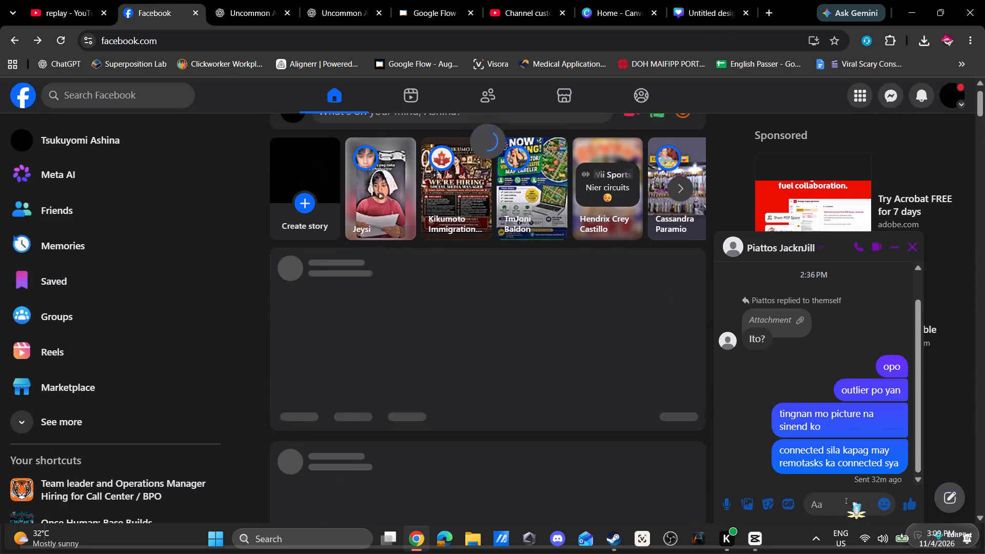
pyautogui.click(890, 95)
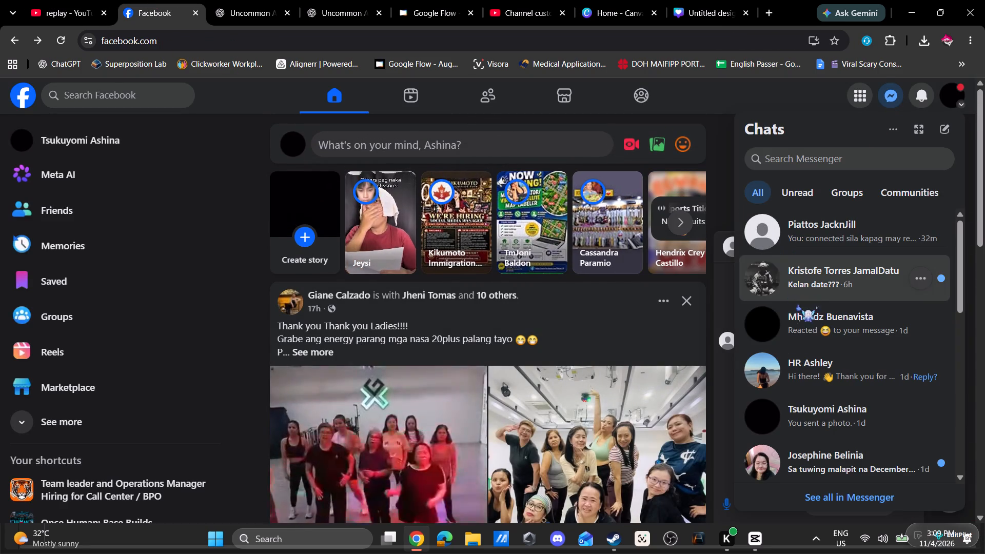
pyautogui.scroll(-2, 803, 384)
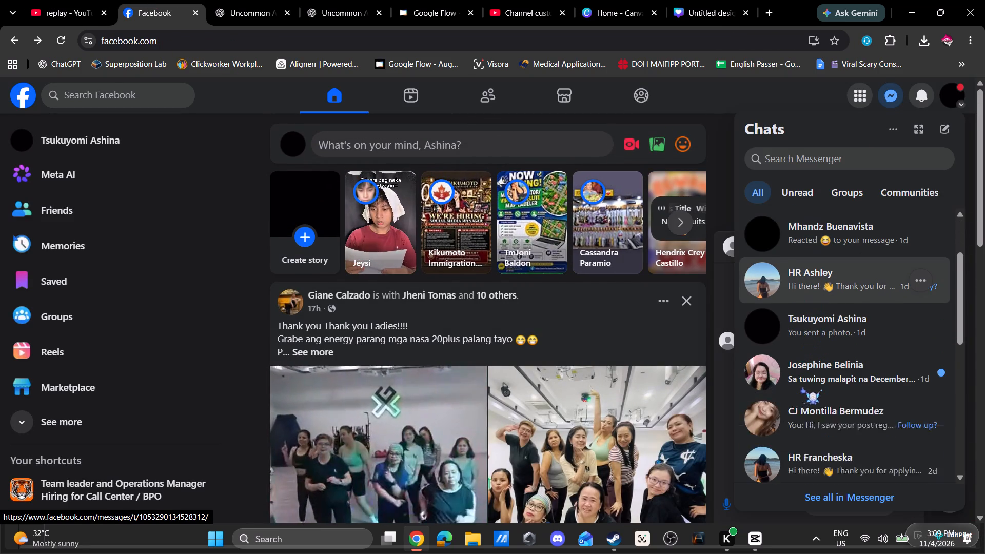
pyautogui.scroll(-2, 803, 385)
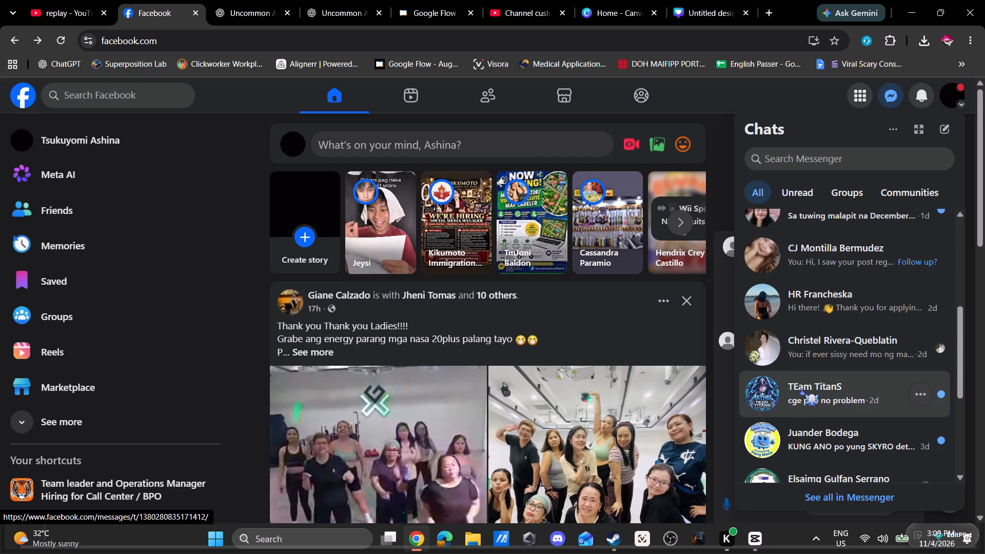
pyautogui.scroll(-2, 813, 380)
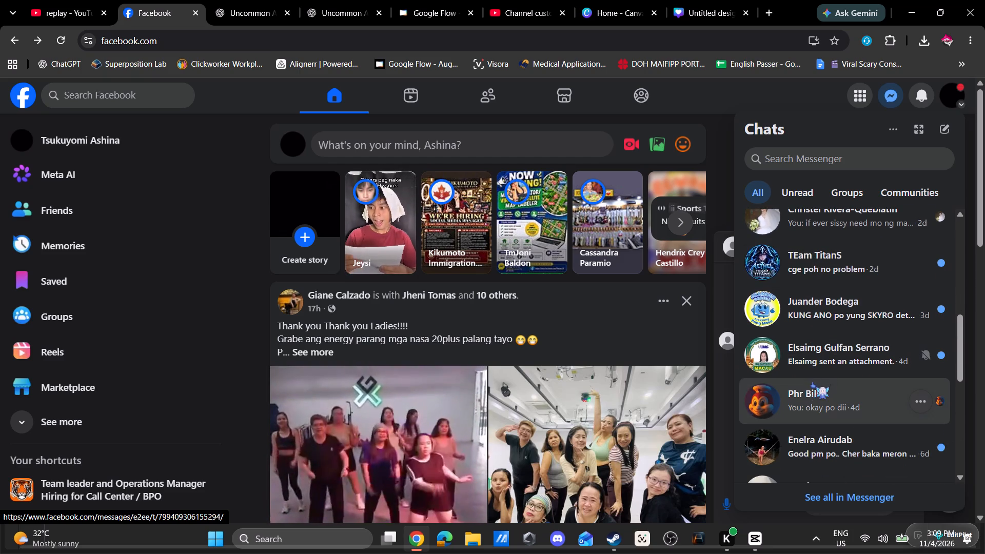
pyautogui.click(812, 394)
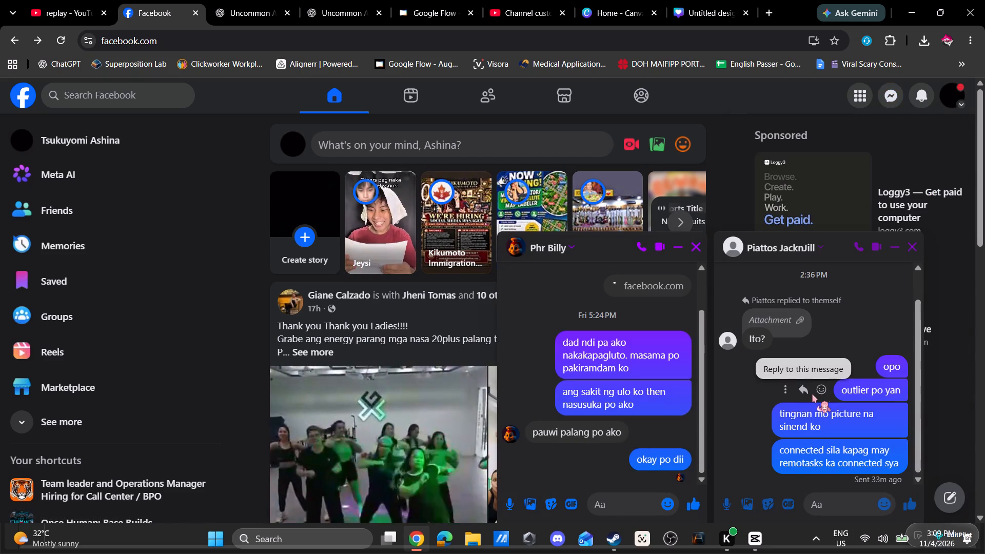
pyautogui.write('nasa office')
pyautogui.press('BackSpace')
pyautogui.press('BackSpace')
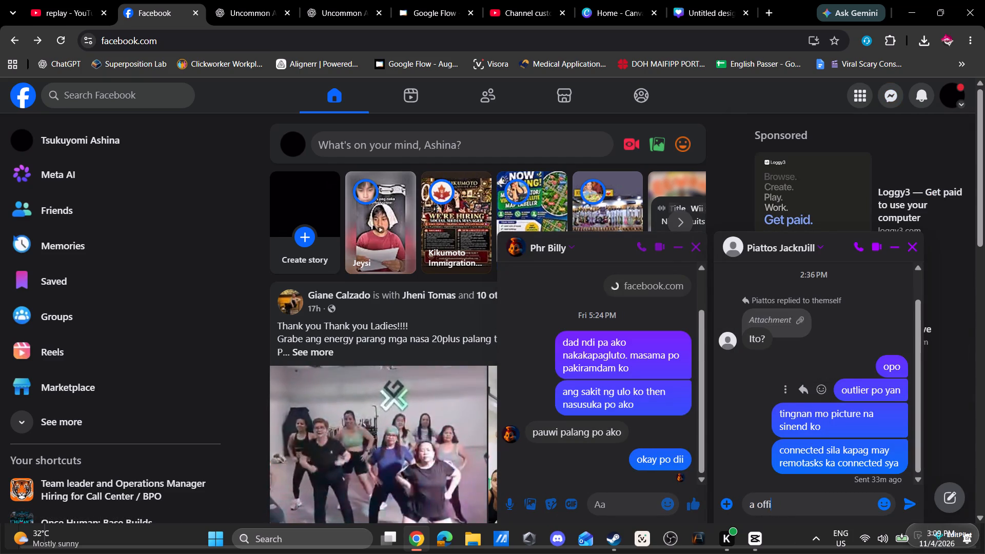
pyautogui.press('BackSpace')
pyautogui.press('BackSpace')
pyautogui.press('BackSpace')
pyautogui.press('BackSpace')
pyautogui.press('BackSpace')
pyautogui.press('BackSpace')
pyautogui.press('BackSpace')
# Send the message "nasa office ka?" in the newly opened Messenger conversation.
pyautogui.click(628, 501)
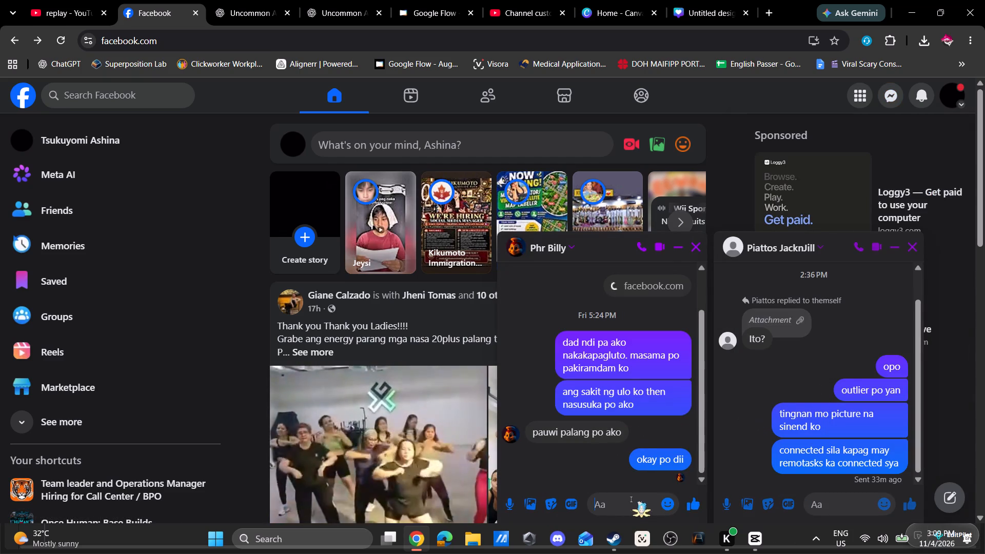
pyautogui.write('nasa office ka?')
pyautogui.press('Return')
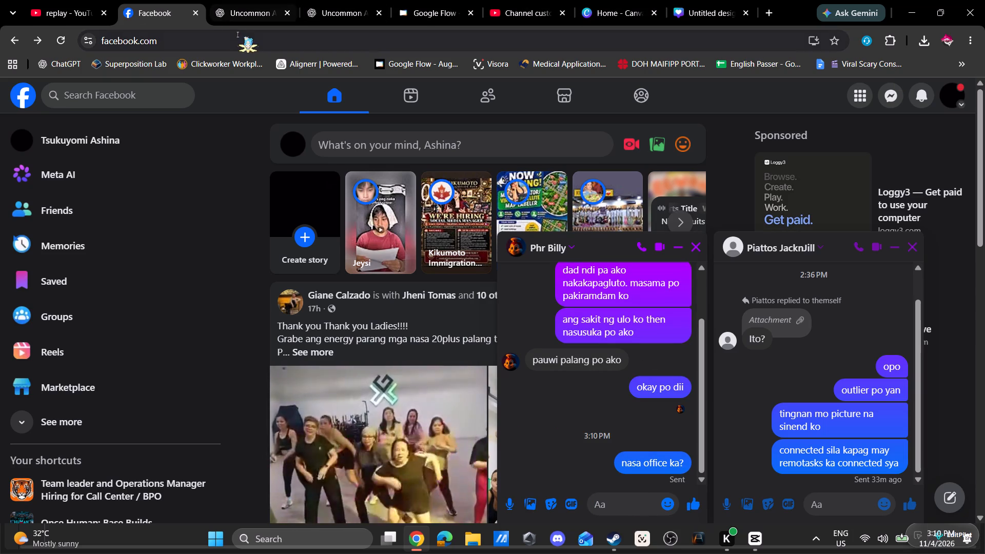
# Switch to YouTube, play the "Iyaz - Replay | Lyrics" video from the search results and skip the ad.
pyautogui.click(64, 7)
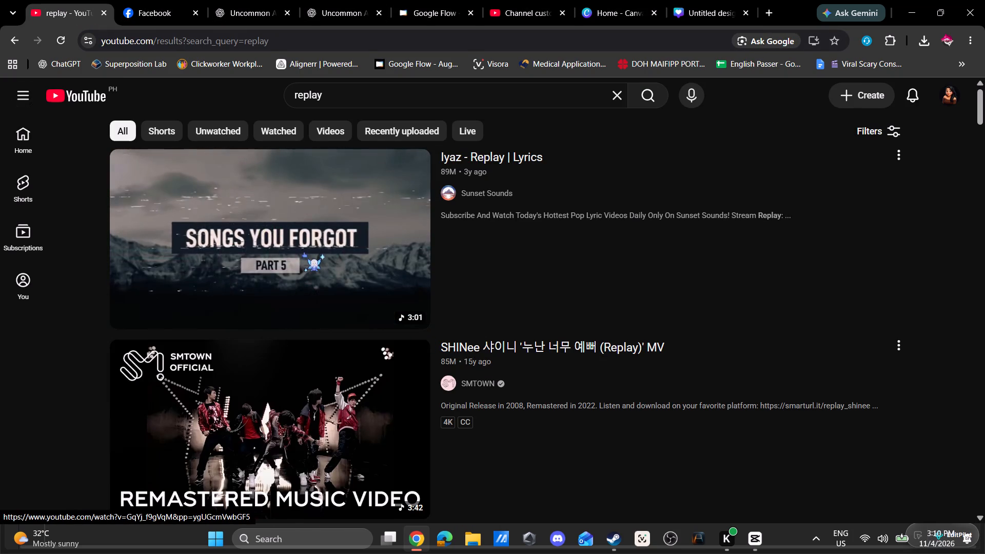
pyautogui.click(309, 241)
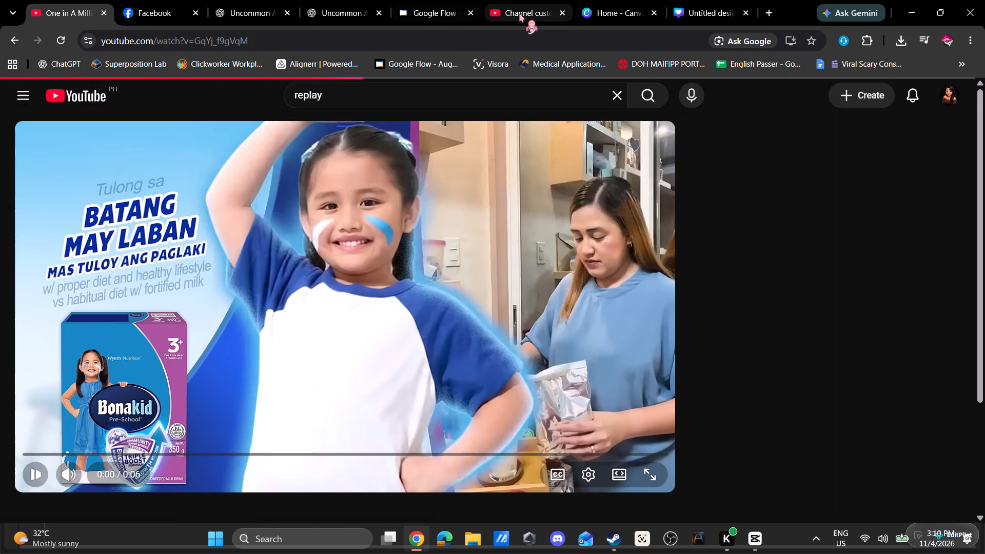
pyautogui.click(619, 97)
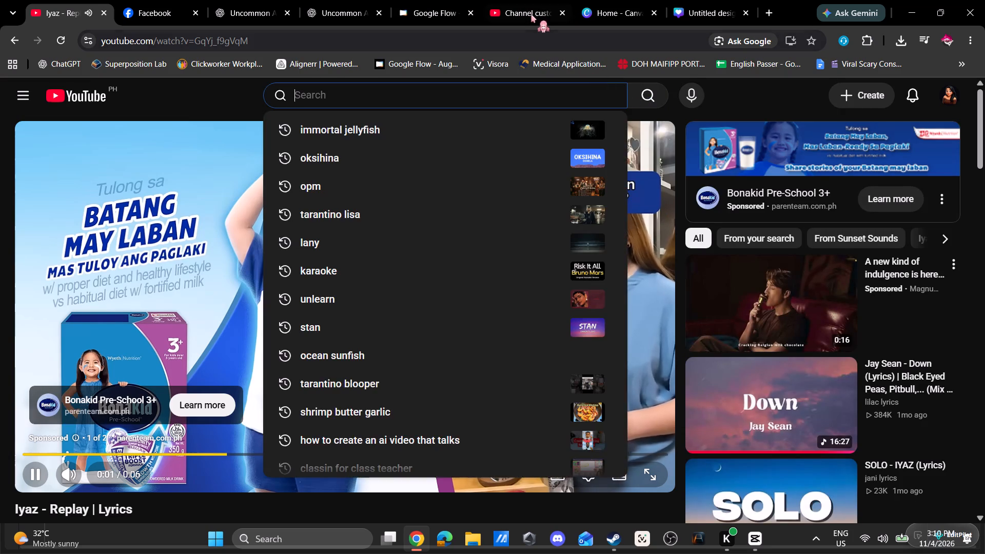
pyautogui.click(531, 14)
pyautogui.click(341, 11)
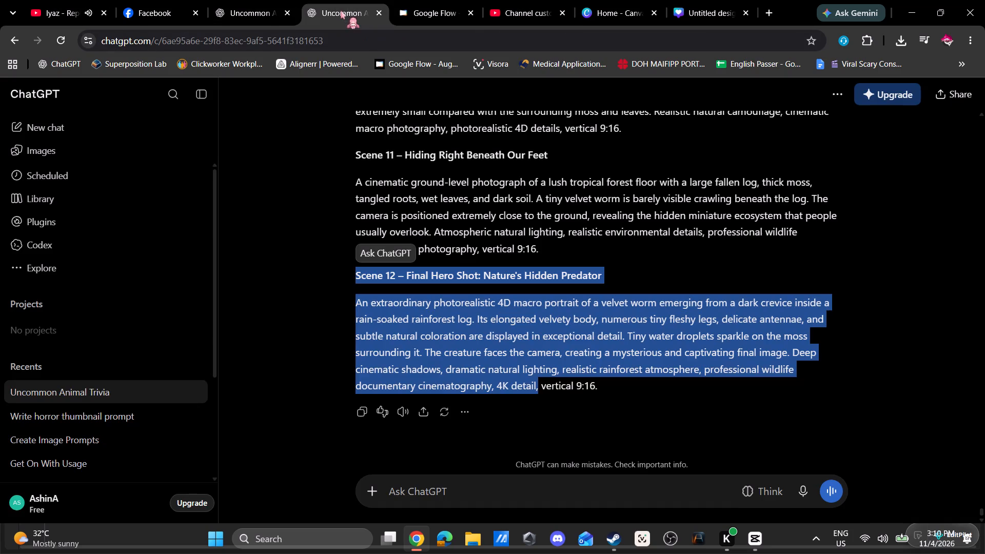
pyautogui.click(55, 3)
pyautogui.click(734, 101)
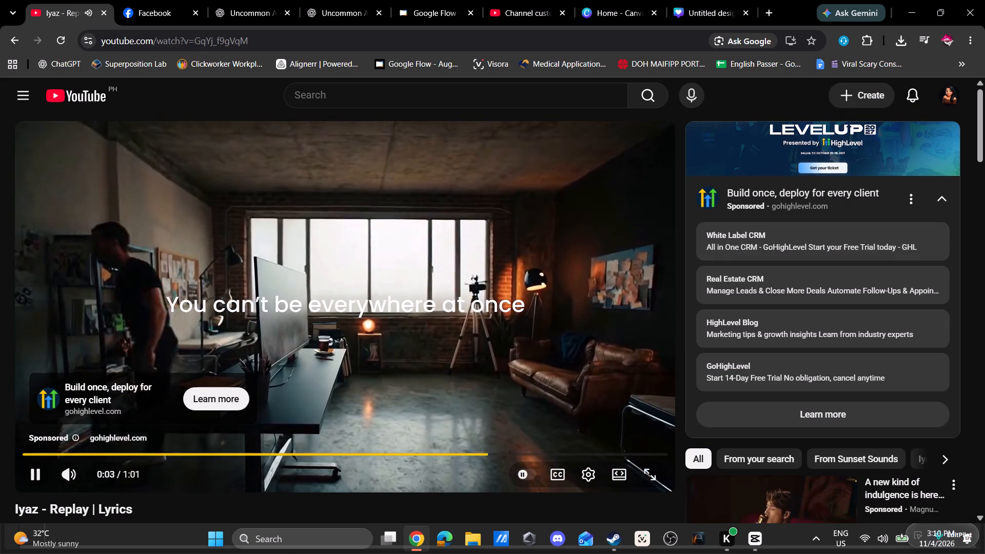
pyautogui.click(628, 434)
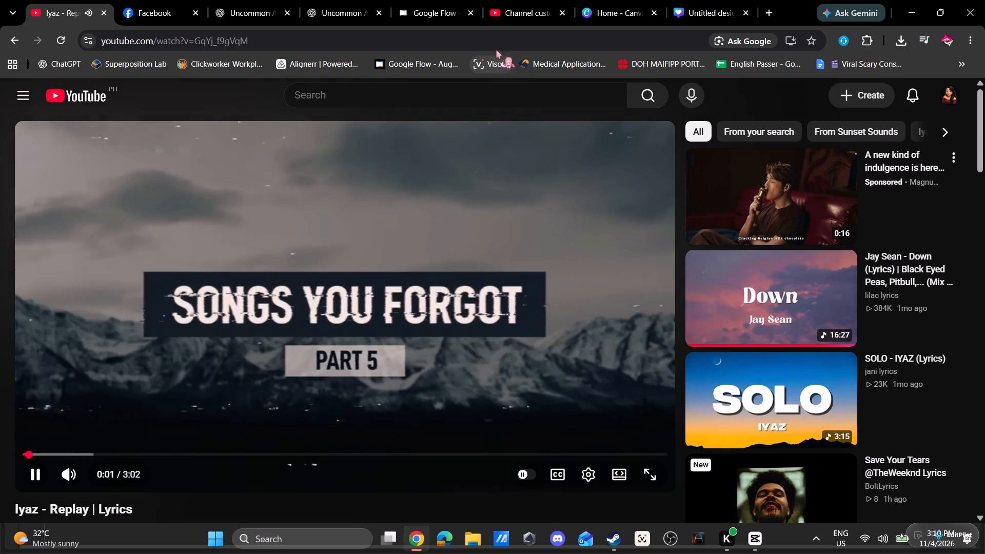
# Return to the Canva thumbnail design and deselect the velvet worm image.
pyautogui.click(513, 0)
pyautogui.click(707, 4)
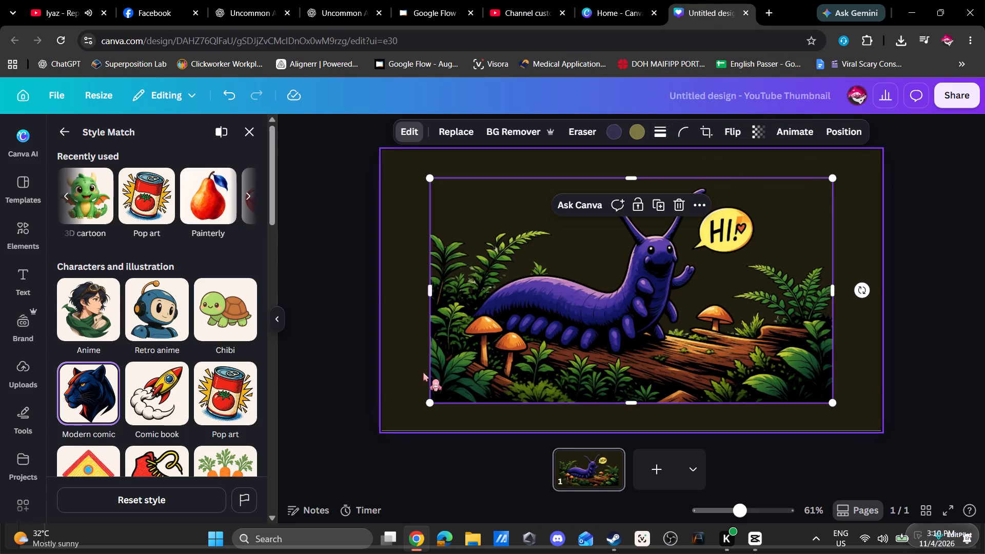
pyautogui.click(899, 201)
pyautogui.click(919, 209)
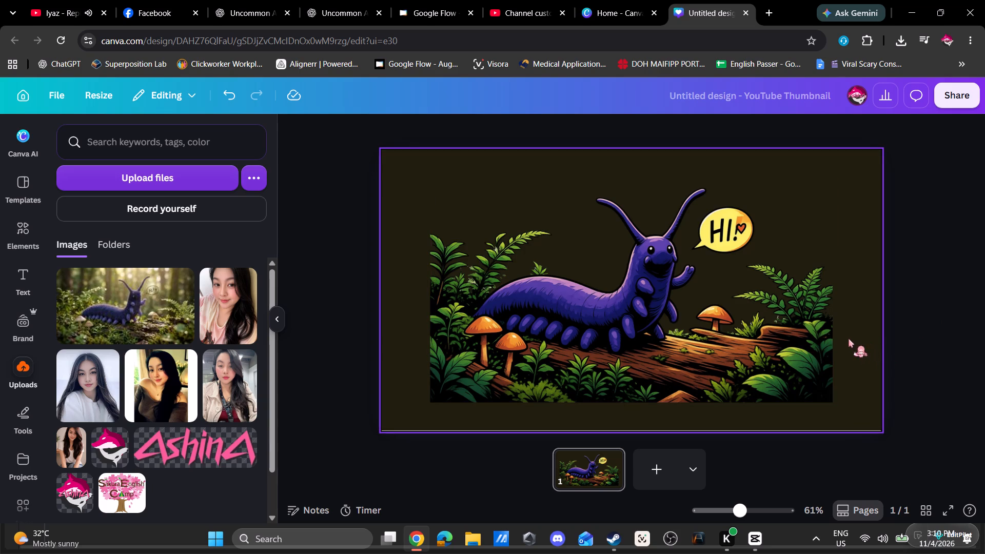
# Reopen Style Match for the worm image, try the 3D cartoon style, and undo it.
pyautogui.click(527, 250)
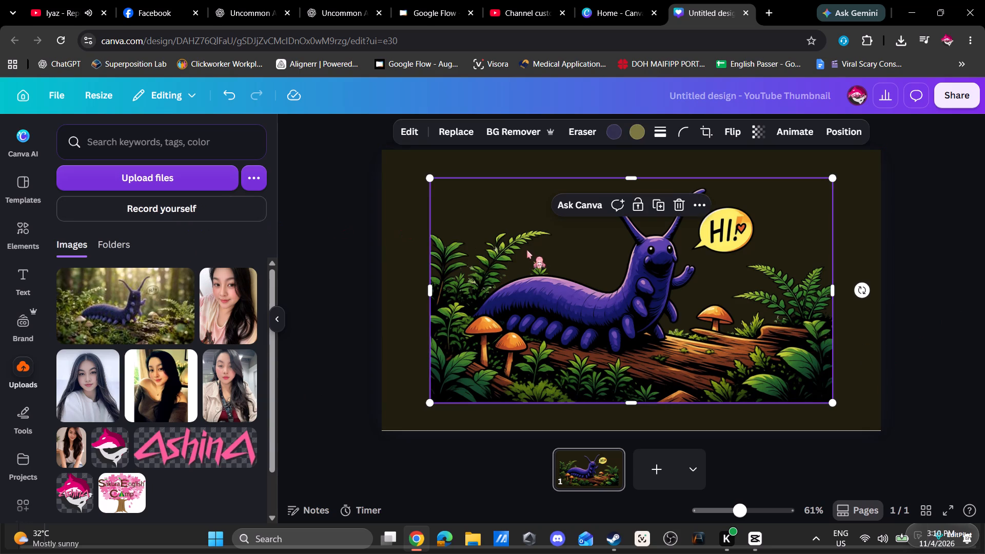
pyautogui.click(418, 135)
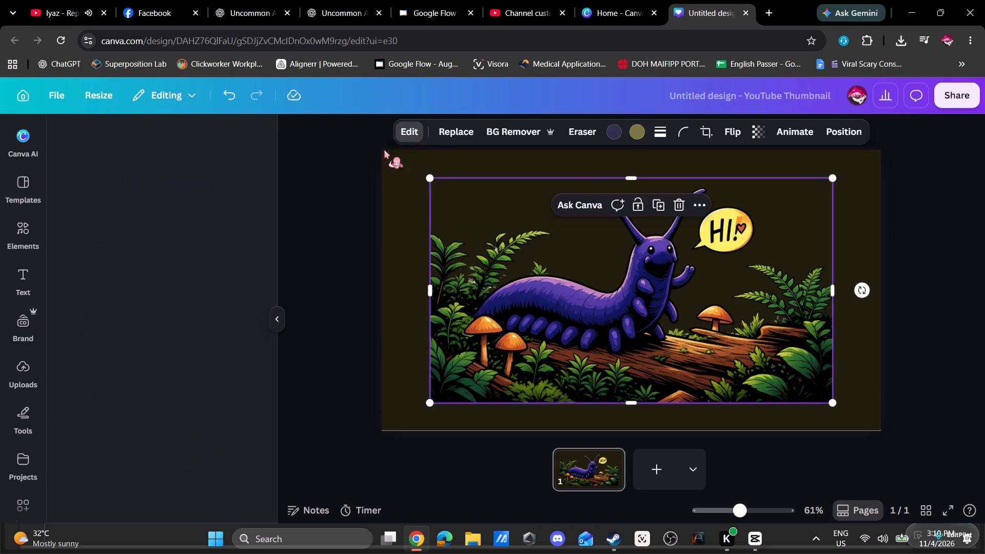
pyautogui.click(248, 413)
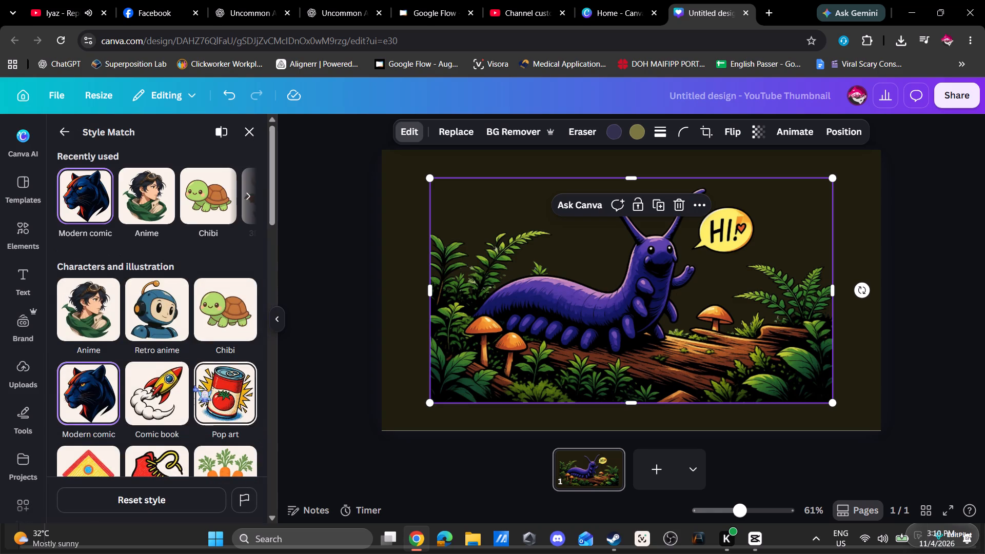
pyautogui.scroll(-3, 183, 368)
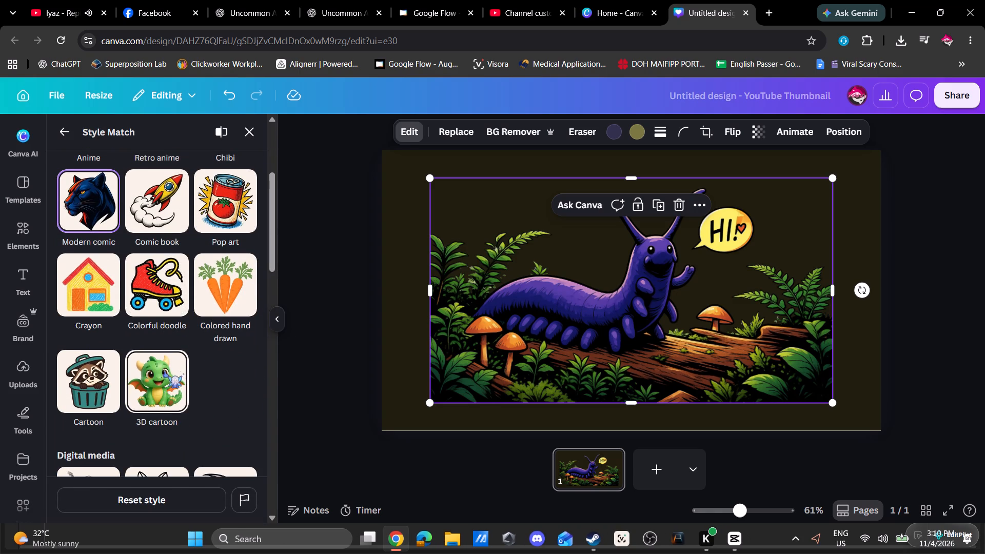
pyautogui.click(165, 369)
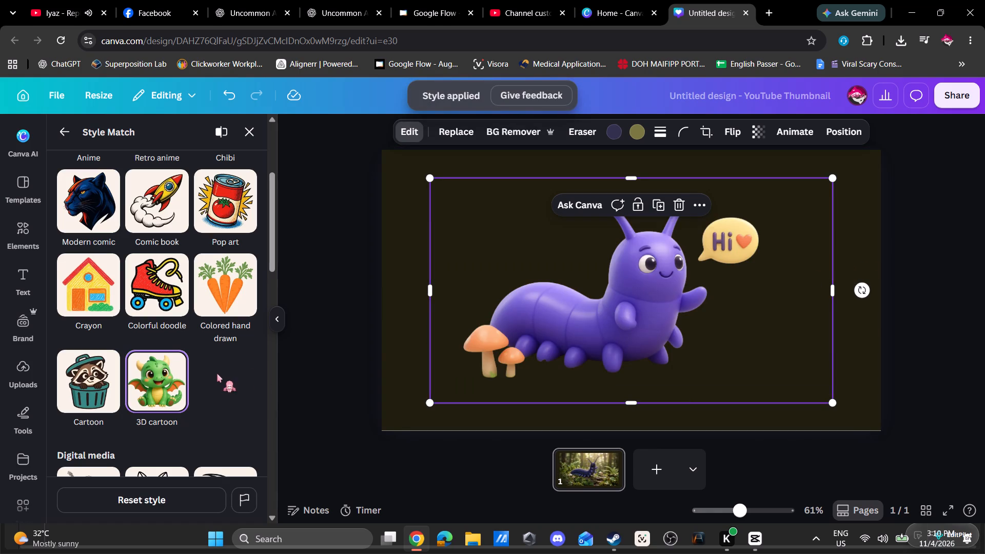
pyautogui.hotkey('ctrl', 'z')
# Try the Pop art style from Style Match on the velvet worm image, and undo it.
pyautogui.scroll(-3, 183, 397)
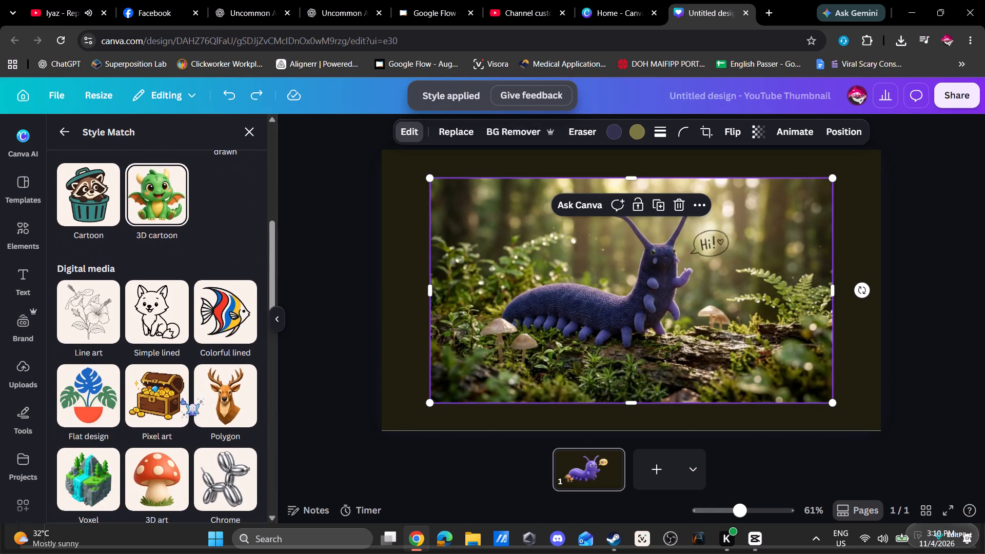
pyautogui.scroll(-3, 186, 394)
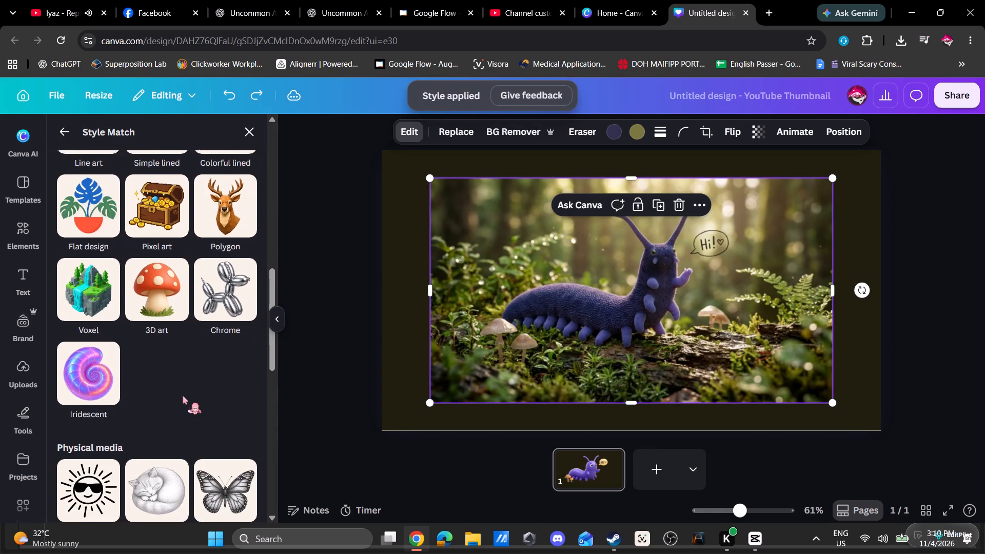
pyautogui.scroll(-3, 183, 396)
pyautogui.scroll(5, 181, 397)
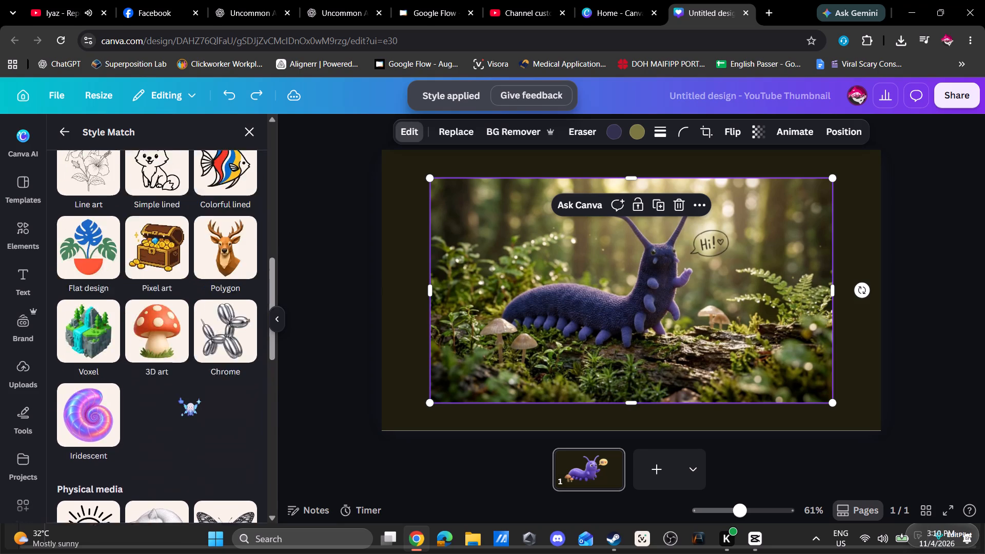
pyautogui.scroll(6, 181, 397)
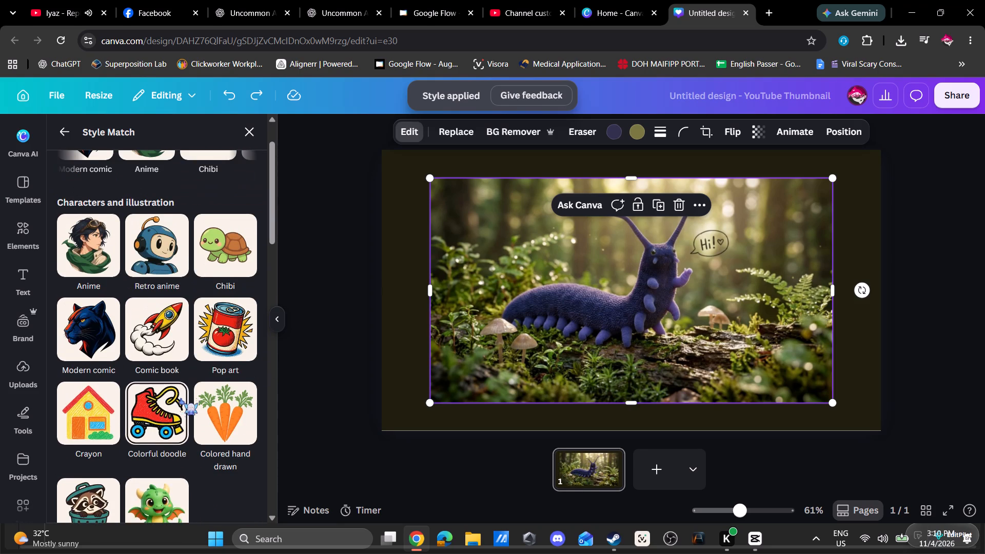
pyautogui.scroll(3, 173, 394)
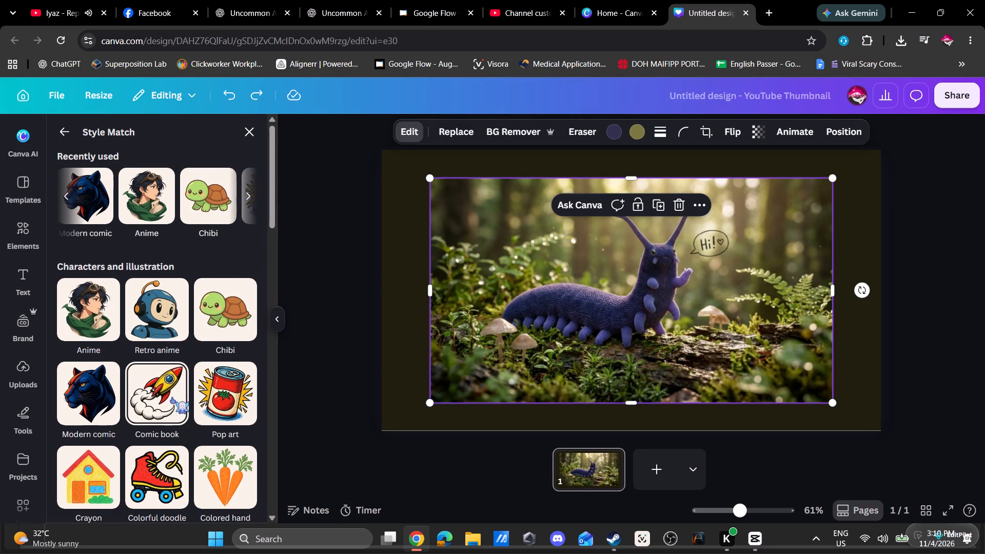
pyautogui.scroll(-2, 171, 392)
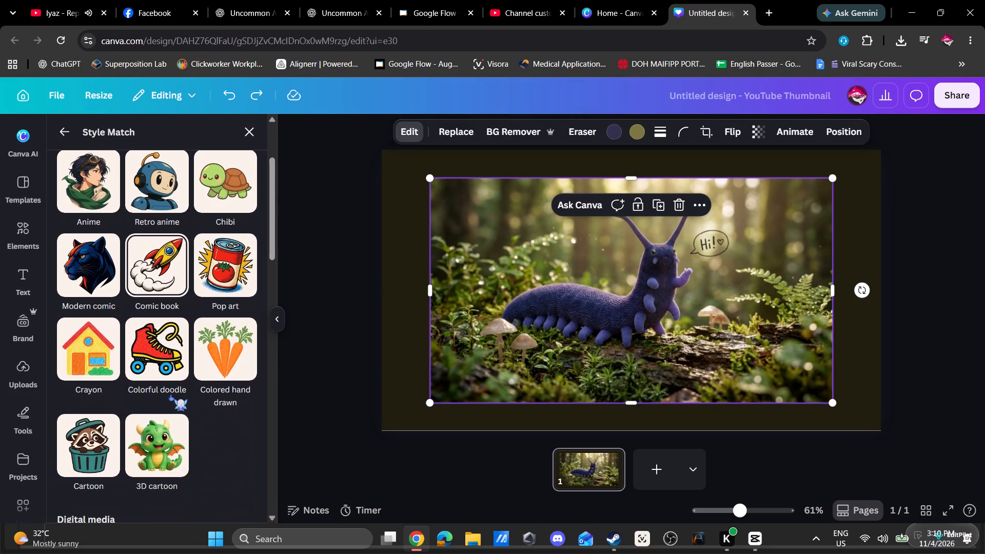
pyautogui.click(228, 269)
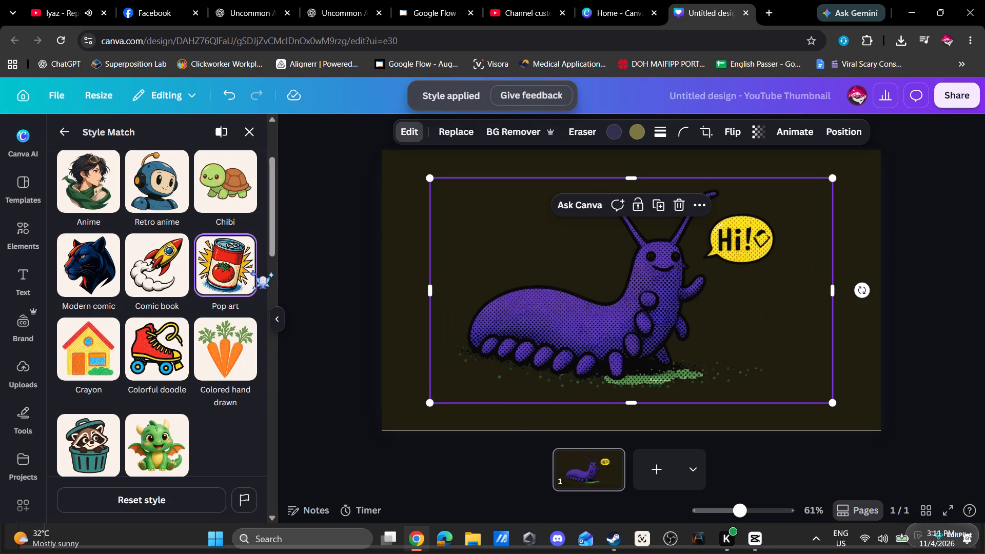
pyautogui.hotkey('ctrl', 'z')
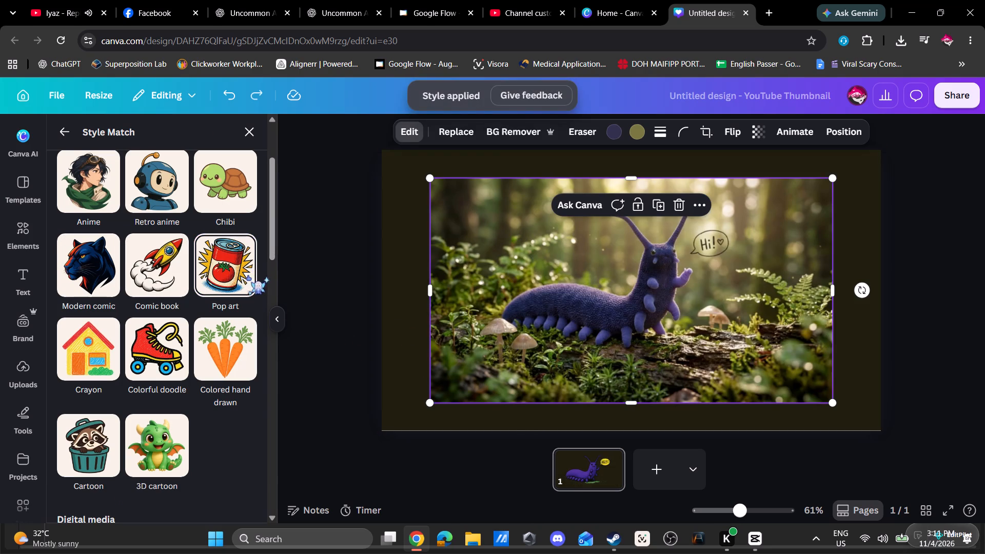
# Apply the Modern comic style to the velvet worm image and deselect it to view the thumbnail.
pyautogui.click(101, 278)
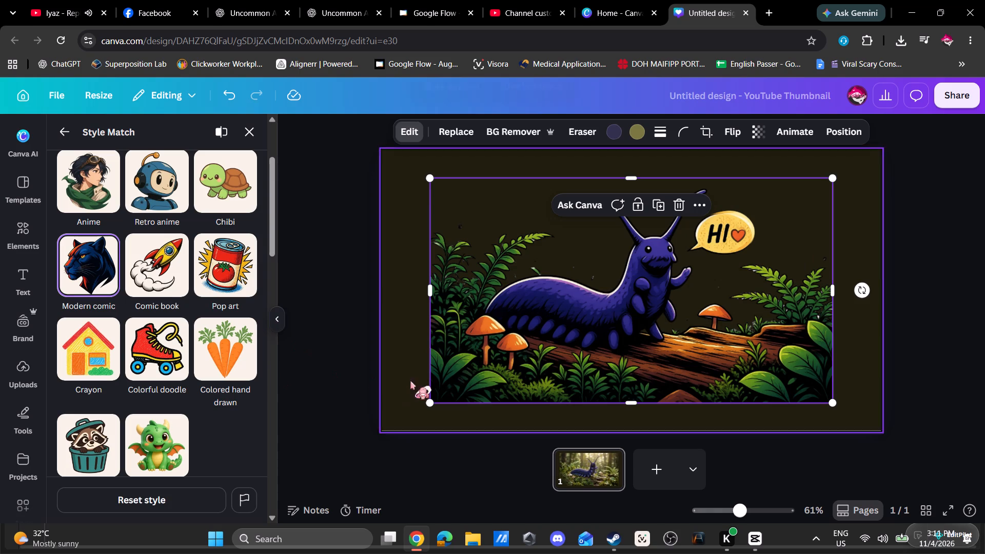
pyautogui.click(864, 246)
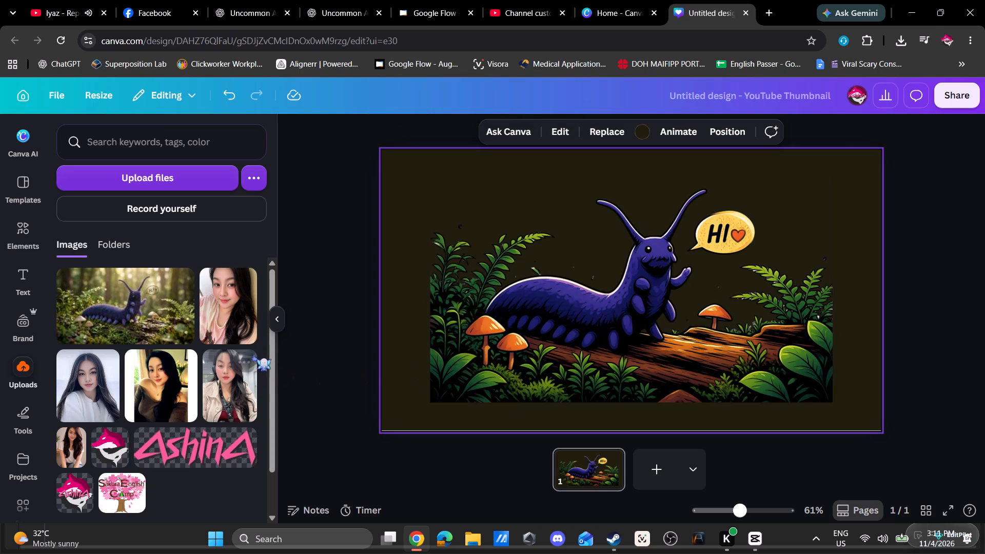
# Search the elements for "girl looks like thinking" and add the photo of the thinking woman in a pink shirt.
pyautogui.scroll(-2, 128, 423)
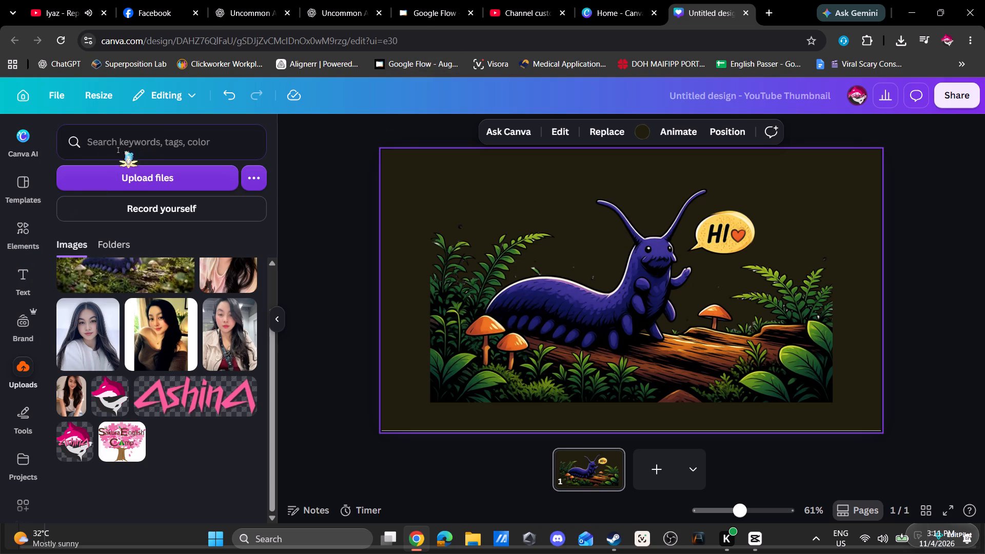
pyautogui.click(151, 146)
pyautogui.click(16, 234)
pyautogui.click(122, 149)
pyautogui.write('girl')
pyautogui.press('space')
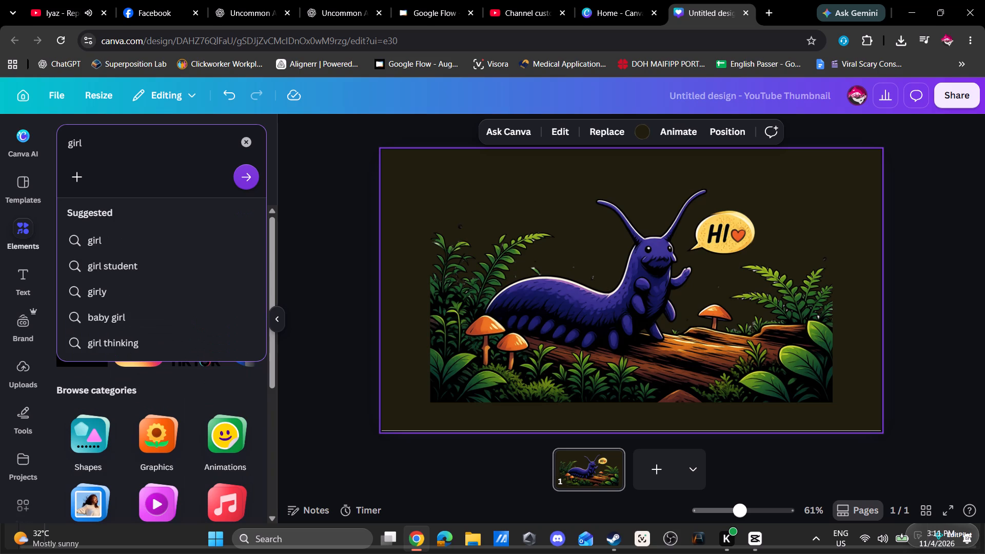
pyautogui.write('looks like thinking')
pyautogui.press('Return')
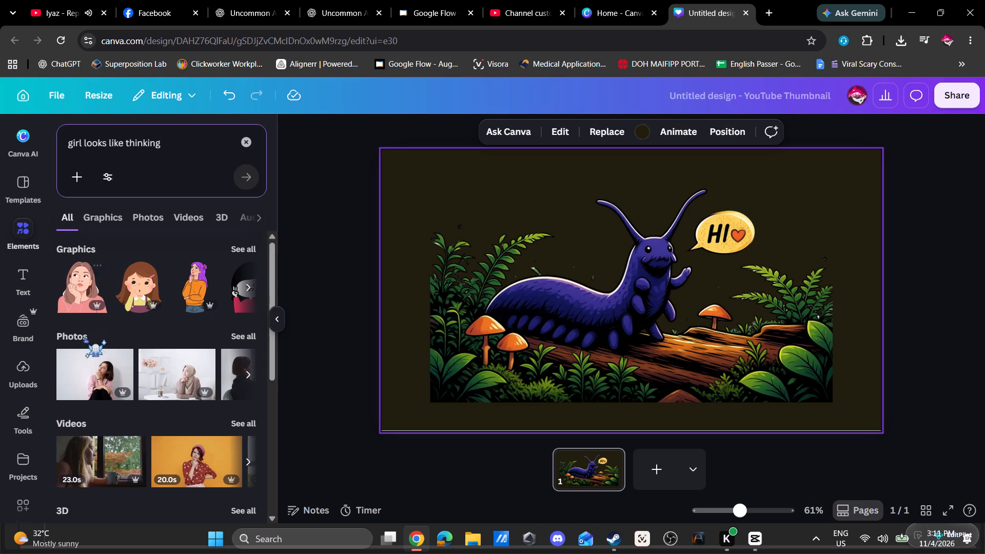
pyautogui.click(102, 370)
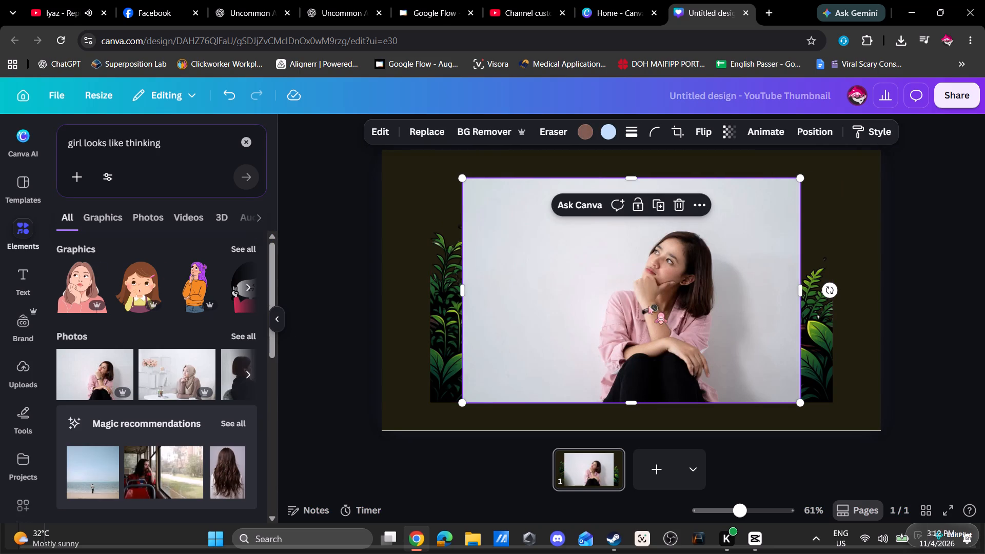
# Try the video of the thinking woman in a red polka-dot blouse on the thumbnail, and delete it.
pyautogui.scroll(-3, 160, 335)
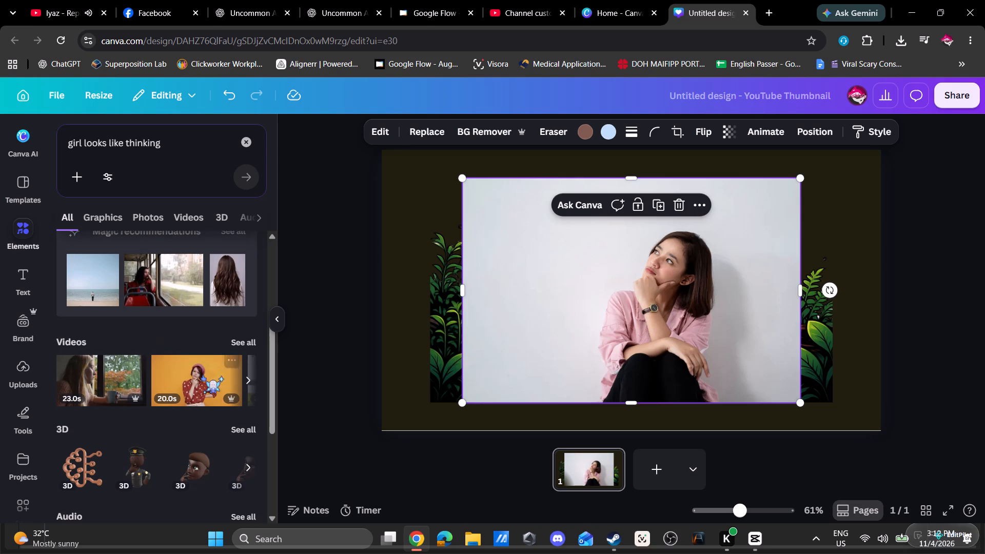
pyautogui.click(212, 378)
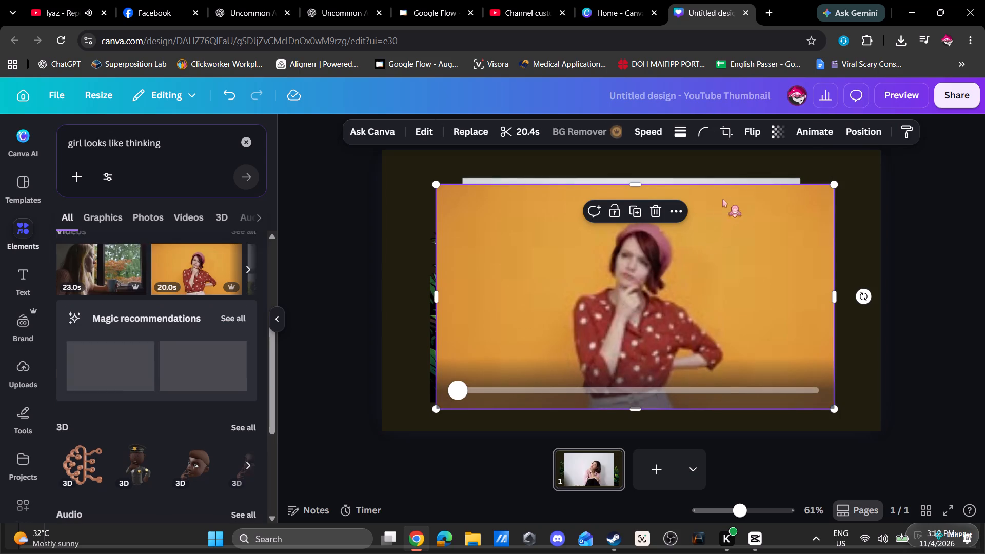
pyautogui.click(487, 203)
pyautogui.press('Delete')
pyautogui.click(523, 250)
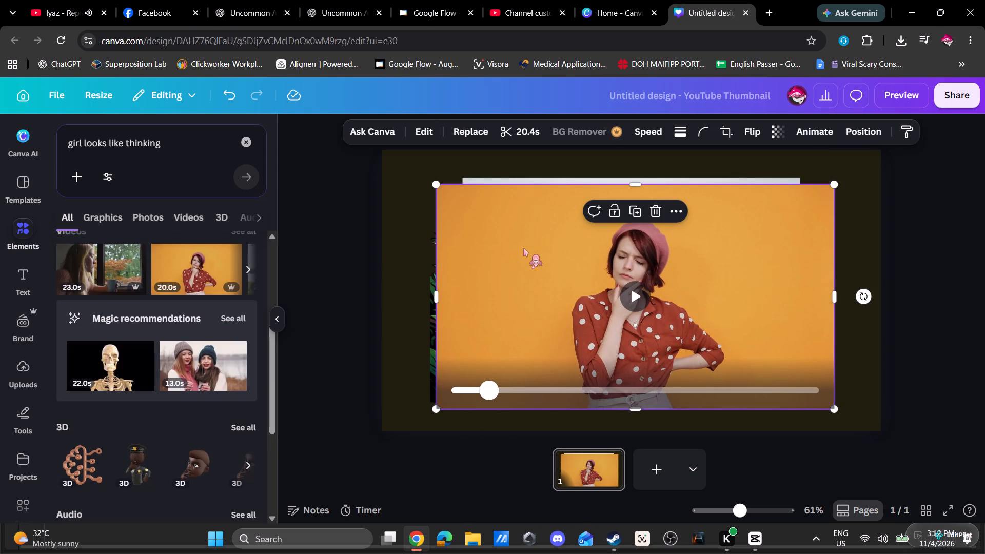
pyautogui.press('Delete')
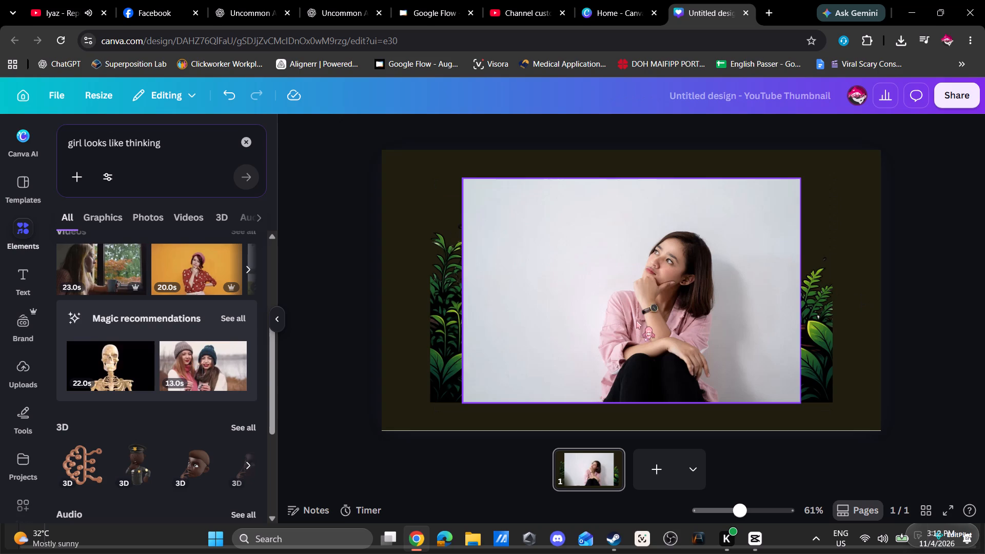
# Remove the background from the photo of the thinking woman in the pink shirt.
pyautogui.click(636, 321)
pyautogui.click(494, 132)
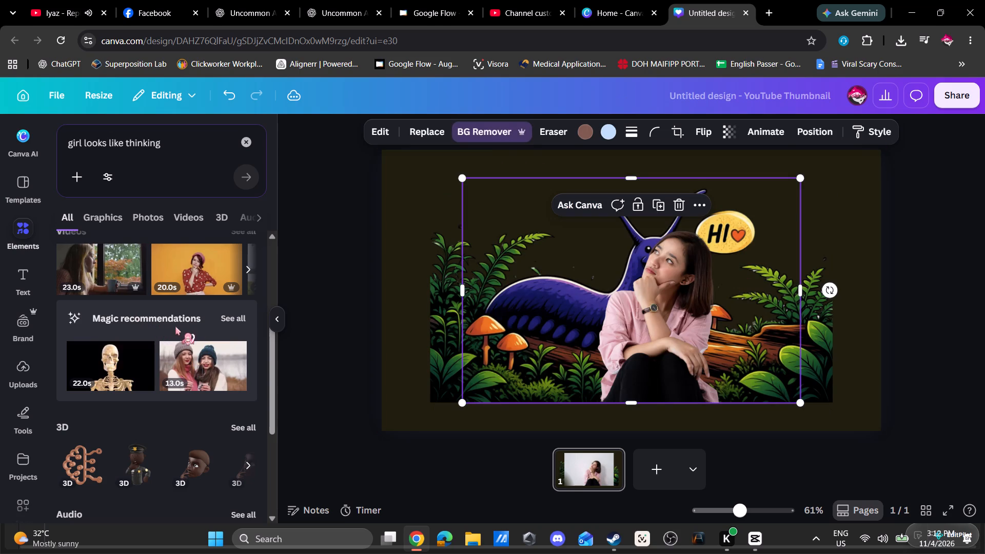
# Move the thinking woman cut-out beside the speech bubble, overlapping the worm image's right edge.
pyautogui.moveTo(687, 341); pyautogui.dragTo(791, 366)
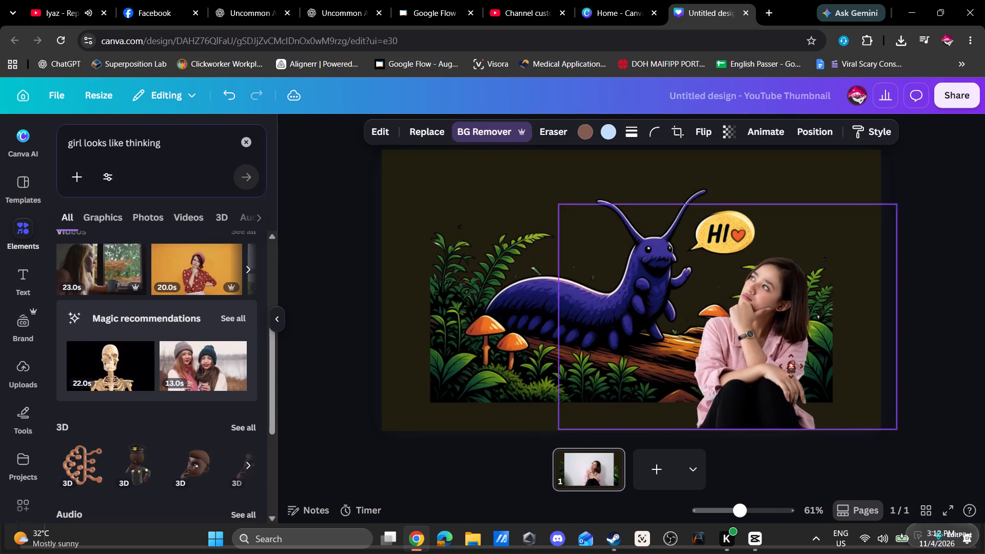
pyautogui.moveTo(791, 366); pyautogui.dragTo(801, 338)
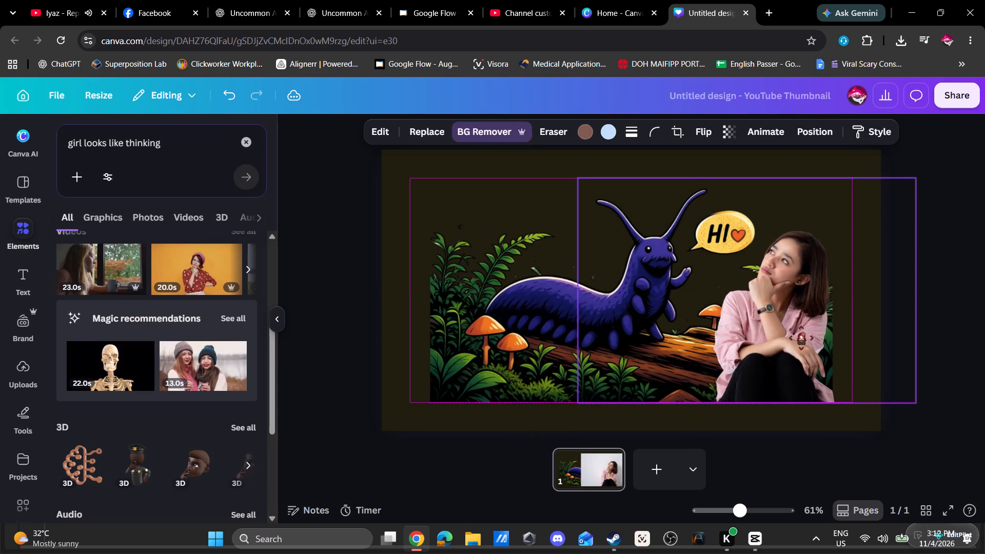
pyautogui.moveTo(801, 338); pyautogui.dragTo(825, 345)
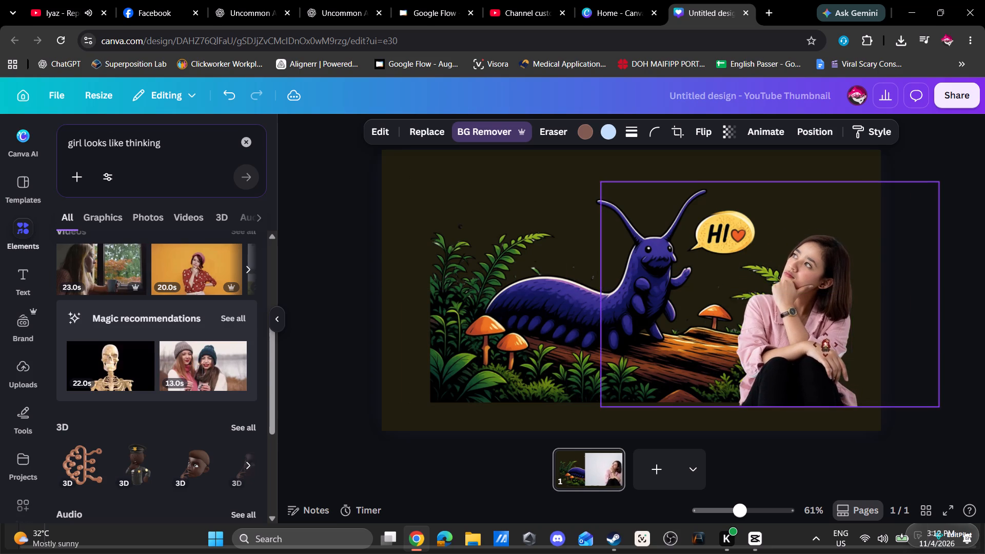
pyautogui.moveTo(825, 345); pyautogui.dragTo(819, 344)
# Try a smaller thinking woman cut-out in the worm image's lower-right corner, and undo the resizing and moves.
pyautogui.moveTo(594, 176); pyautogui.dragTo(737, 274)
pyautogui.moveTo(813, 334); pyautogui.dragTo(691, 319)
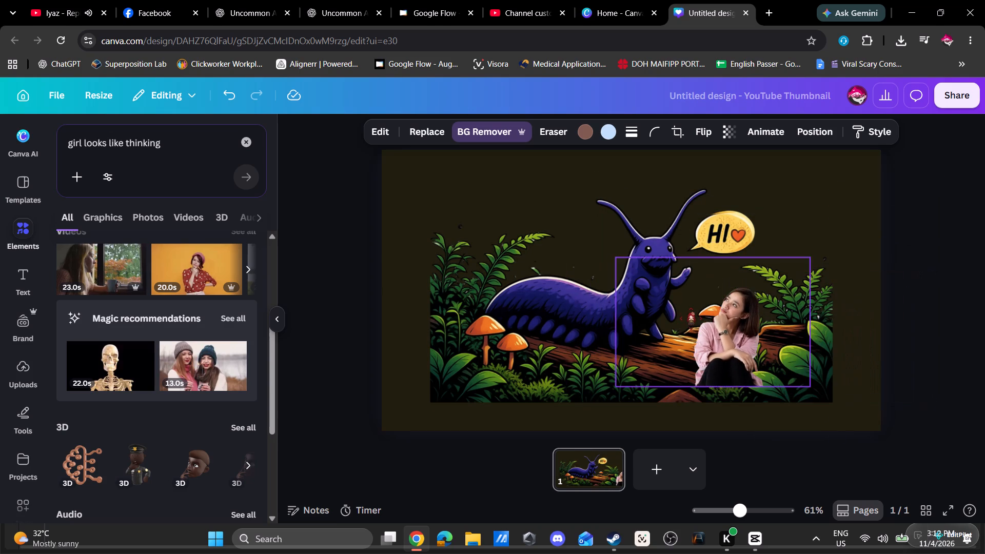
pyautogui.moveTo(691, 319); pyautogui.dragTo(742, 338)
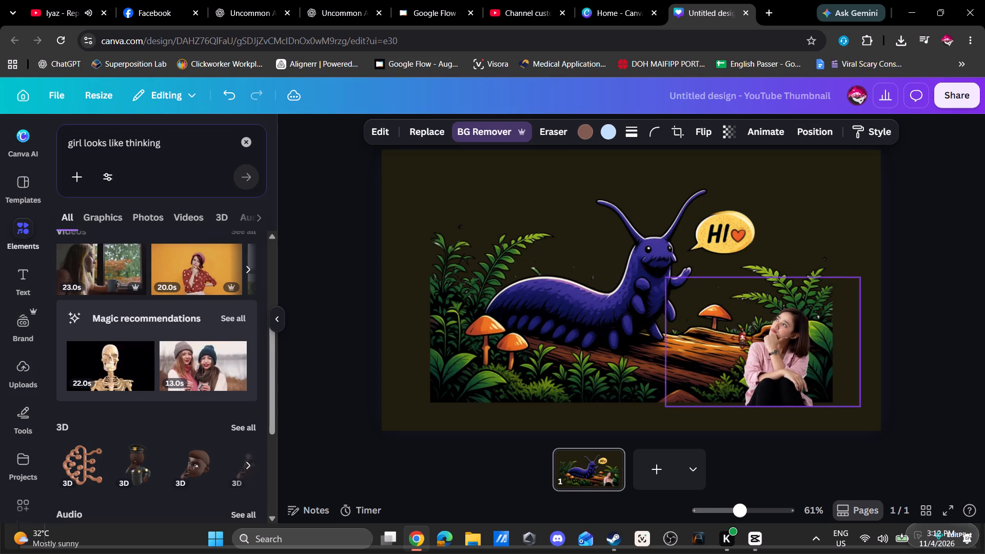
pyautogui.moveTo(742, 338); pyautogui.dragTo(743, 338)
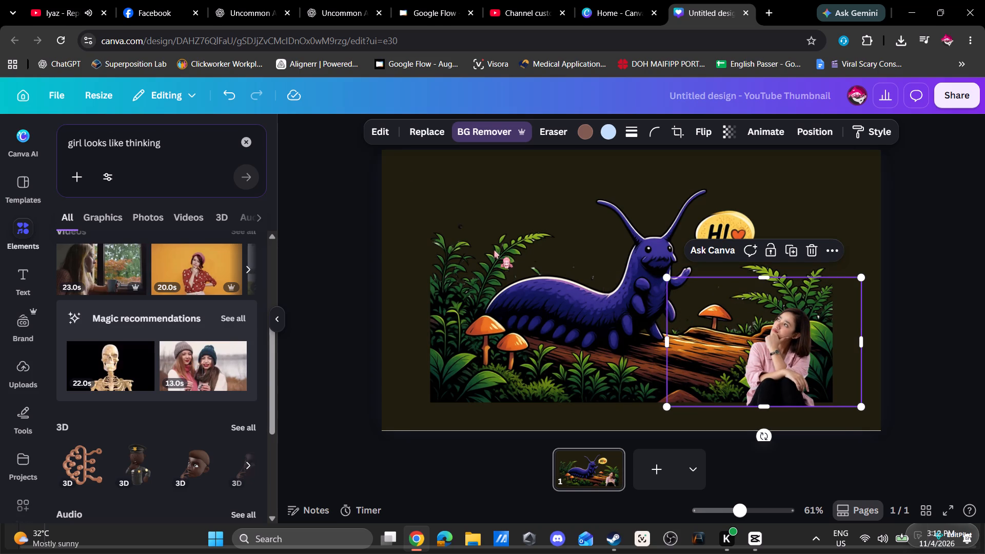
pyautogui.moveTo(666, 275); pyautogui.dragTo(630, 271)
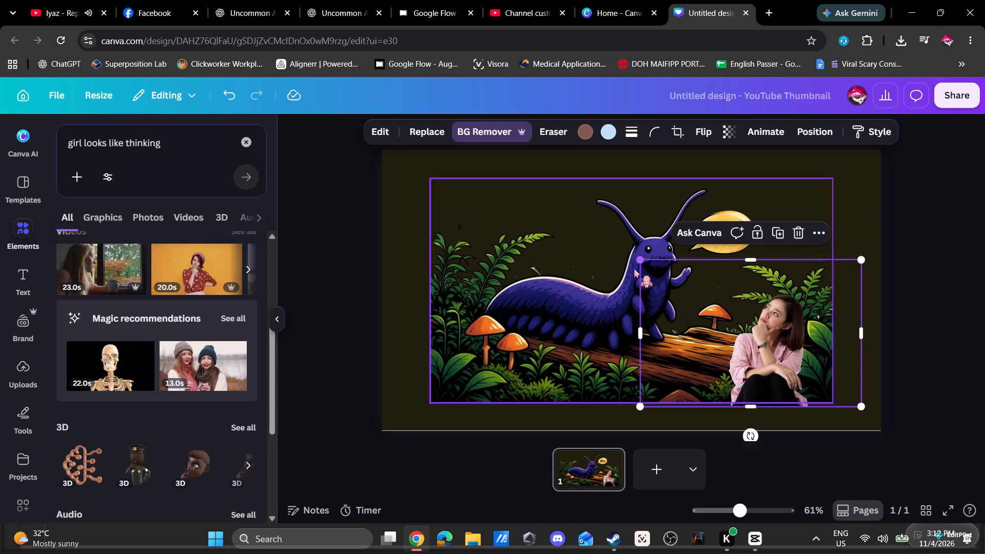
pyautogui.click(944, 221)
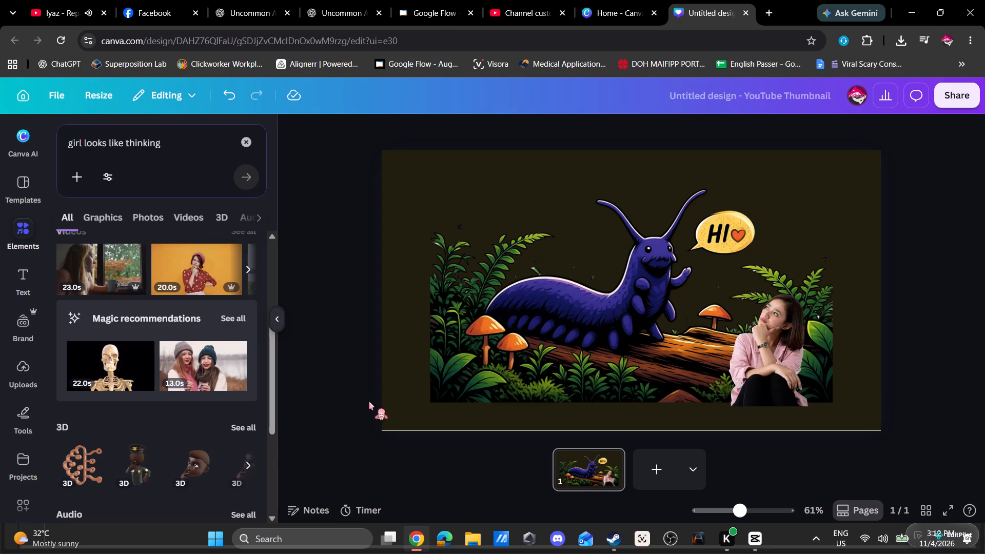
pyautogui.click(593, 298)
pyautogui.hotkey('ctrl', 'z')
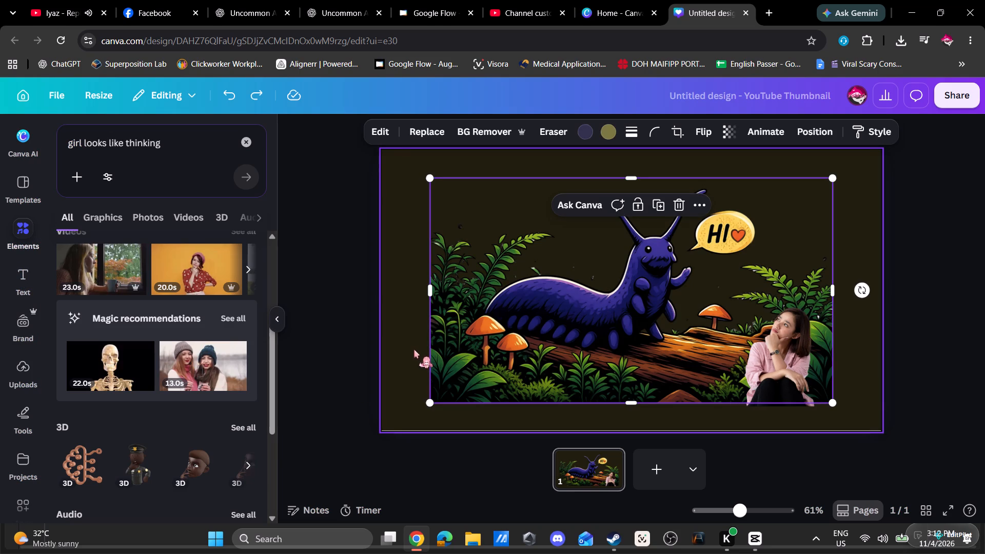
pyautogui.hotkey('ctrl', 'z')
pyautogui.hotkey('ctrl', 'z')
# Reset the velvet worm image's Style Match to None to restore the original forest photo.
pyautogui.click(803, 359)
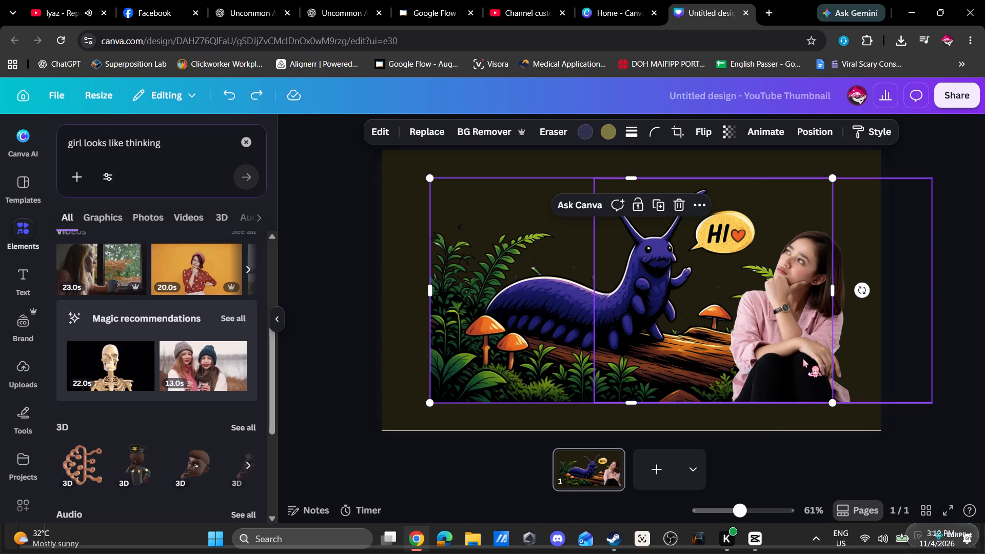
pyautogui.click(527, 229)
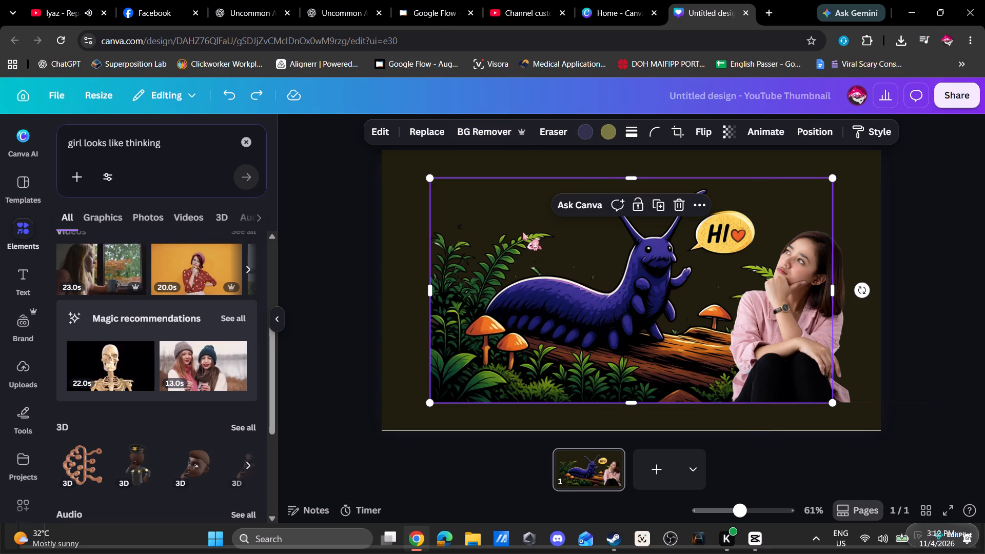
pyautogui.click(390, 133)
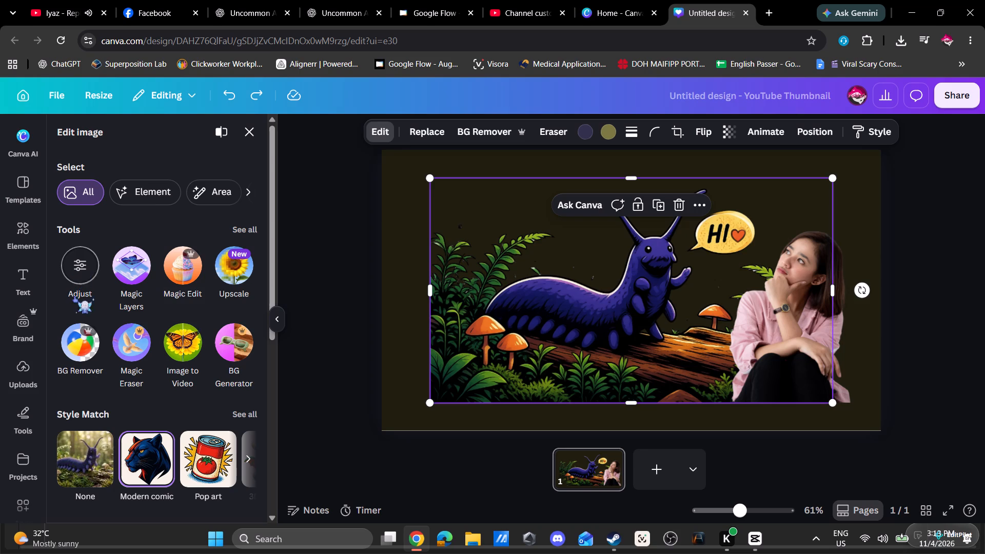
pyautogui.click(77, 443)
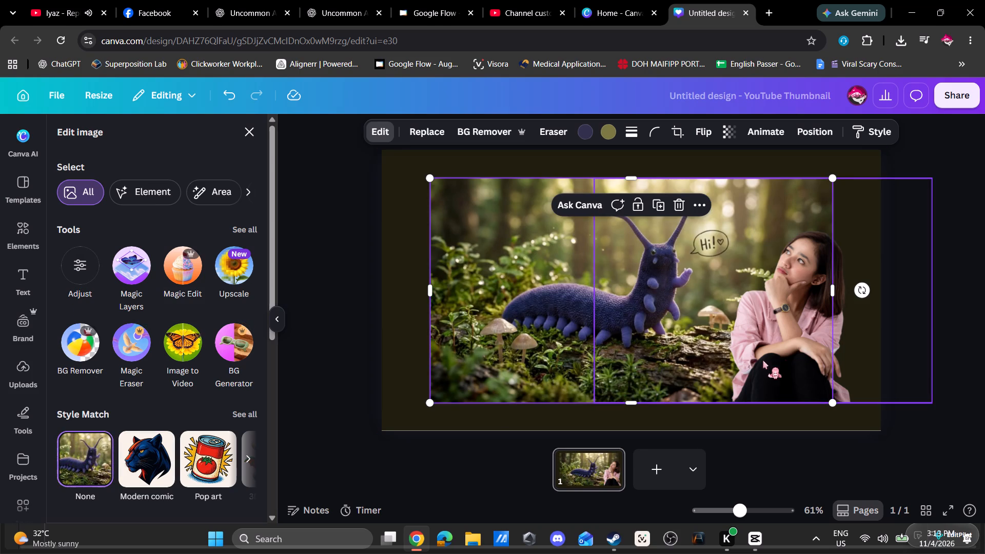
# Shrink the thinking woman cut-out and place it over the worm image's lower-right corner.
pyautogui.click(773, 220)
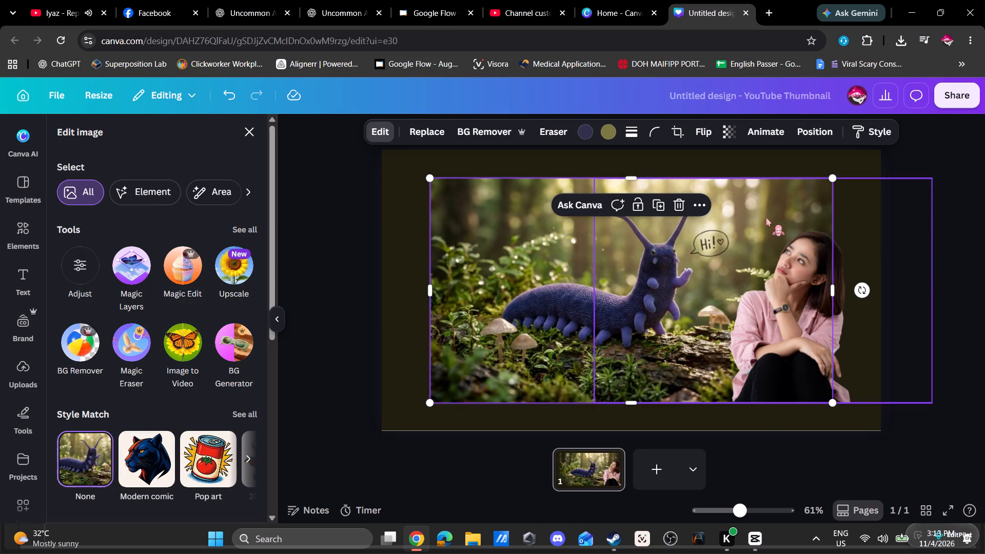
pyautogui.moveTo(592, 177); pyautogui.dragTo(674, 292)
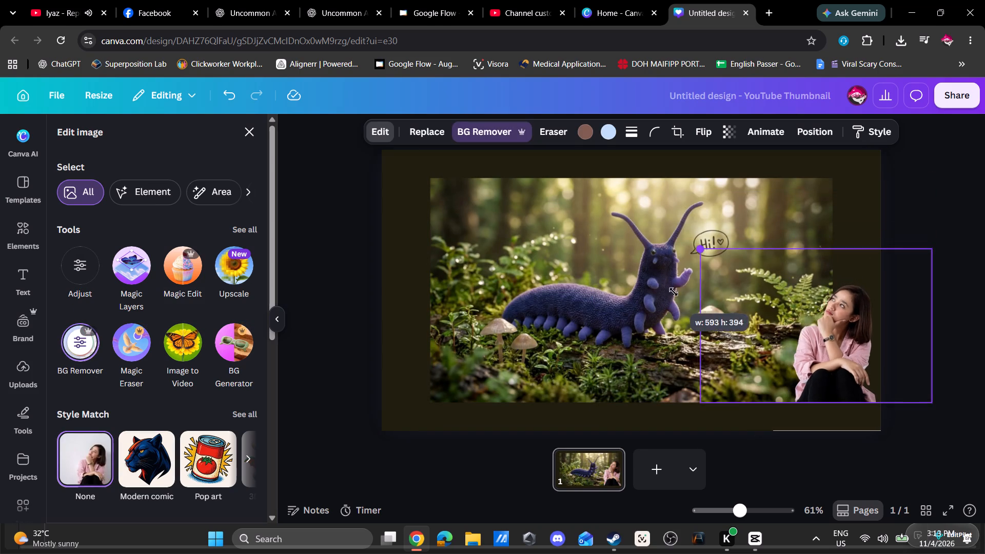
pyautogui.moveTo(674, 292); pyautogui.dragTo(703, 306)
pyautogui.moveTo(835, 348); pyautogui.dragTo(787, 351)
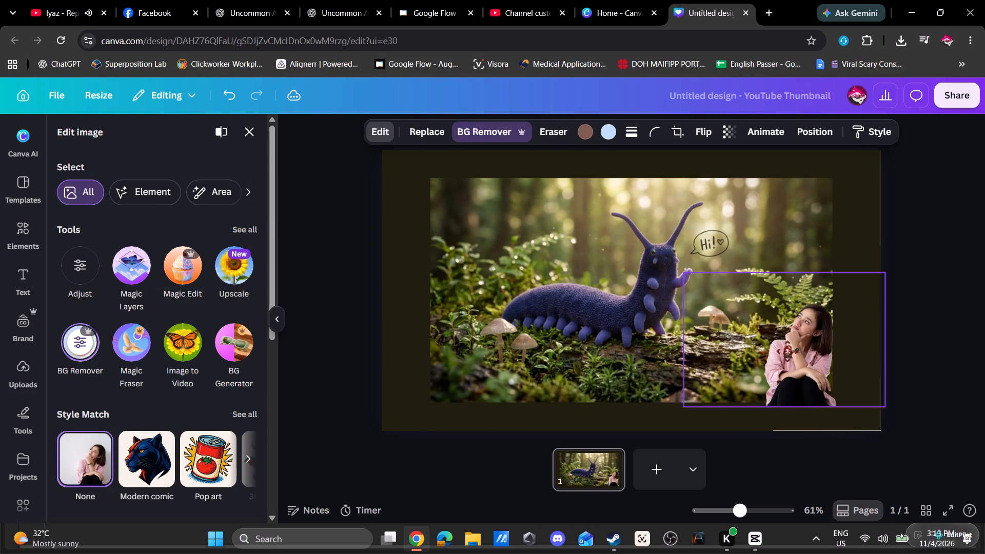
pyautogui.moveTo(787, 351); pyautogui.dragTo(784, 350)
# Search Google Images in a new tab for "catchy thumbnail for youtube" and look through the example designs.
pyautogui.click(768, 7)
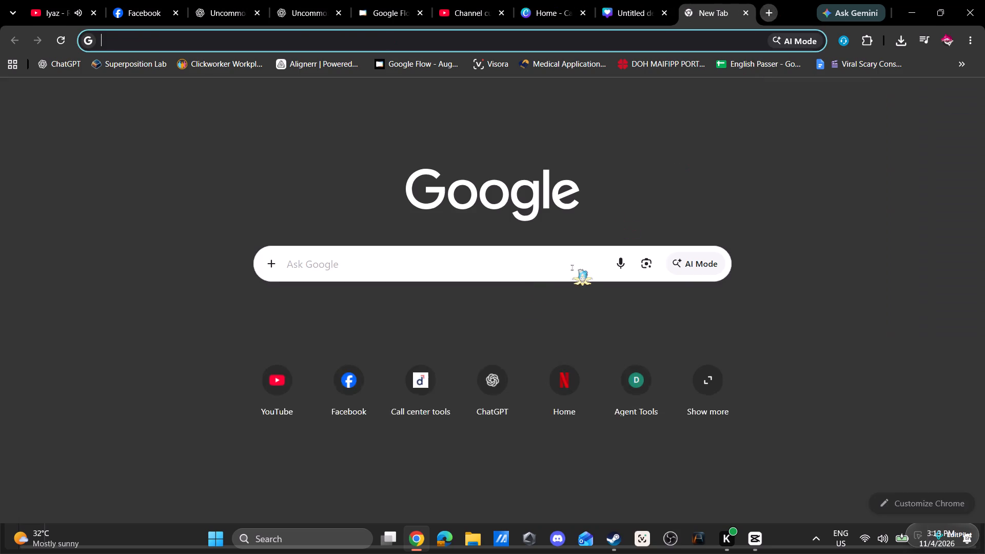
pyautogui.click(518, 263)
pyautogui.write('catcy')
pyautogui.press('BackSpace')
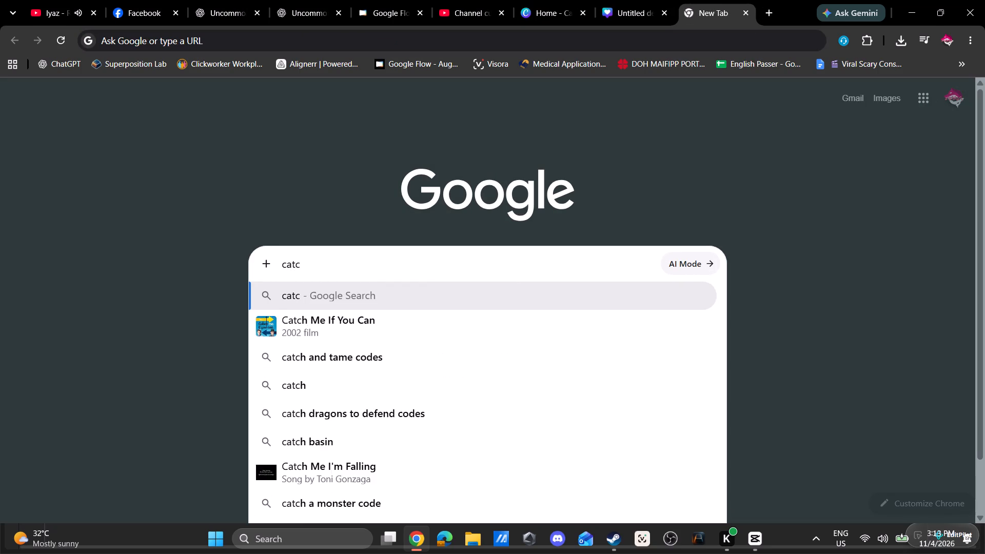
pyautogui.write('ju')
pyautogui.press('BackSpace')
pyautogui.press('BackSpace')
pyautogui.write('hy thumba')
pyautogui.press('BackSpace')
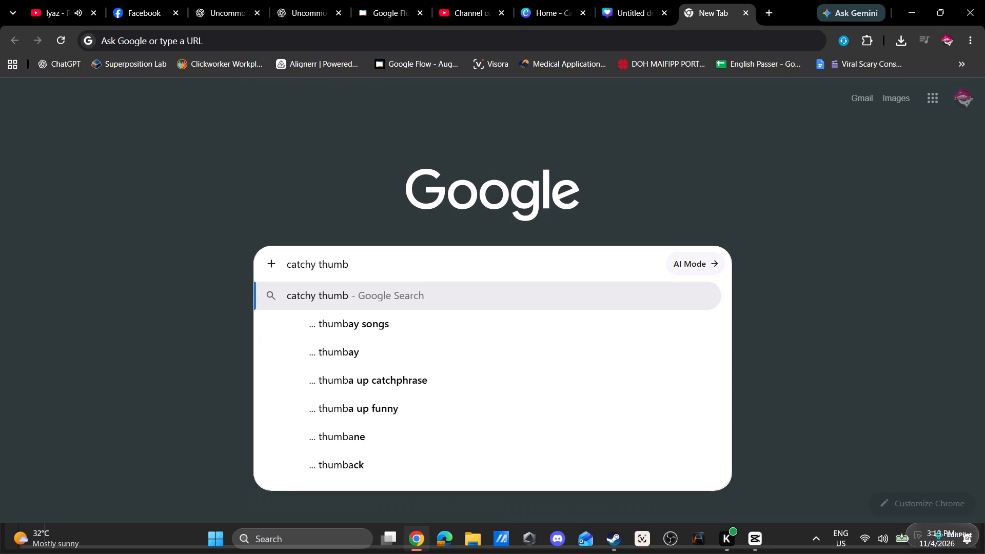
pyautogui.write('nail')
pyautogui.press('Return')
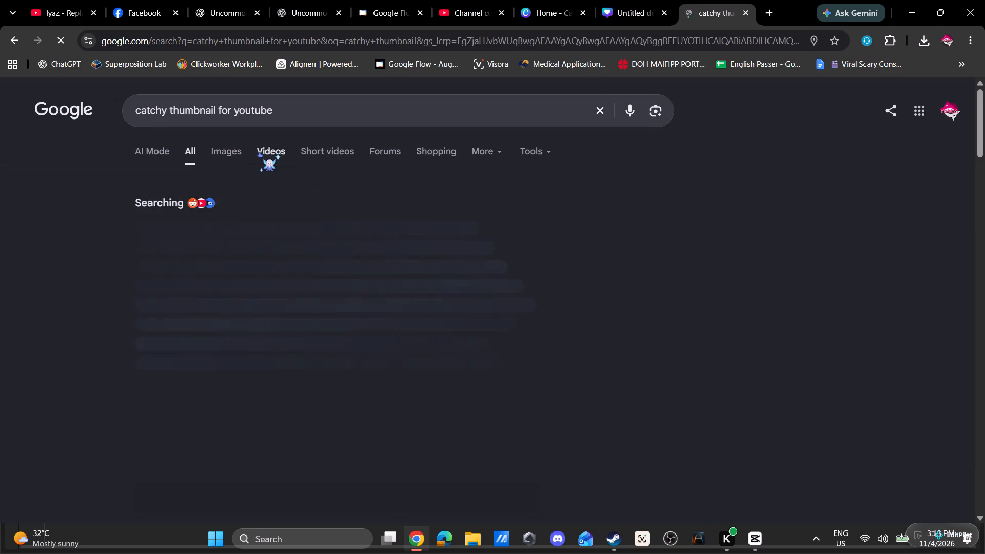
pyautogui.click(239, 151)
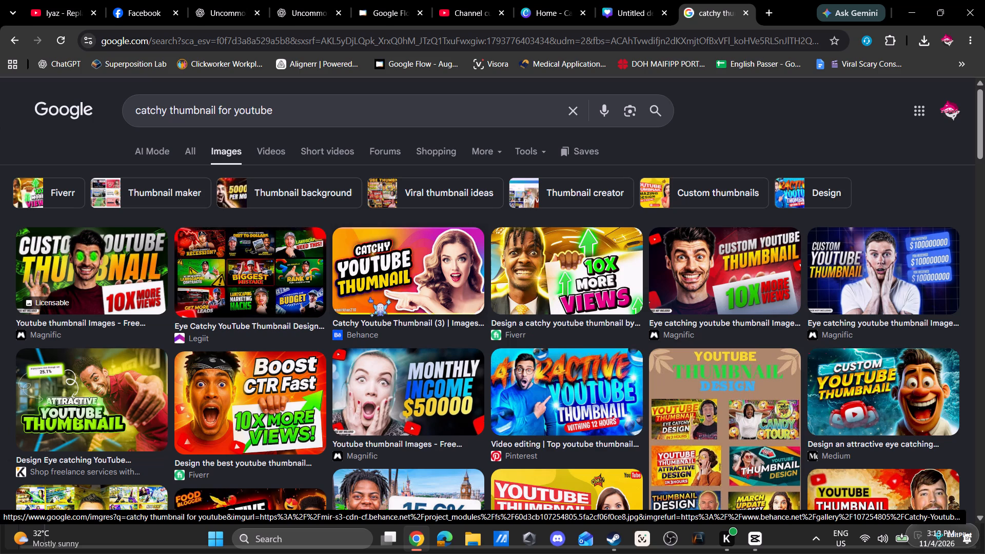
pyautogui.scroll(-3, 365, 315)
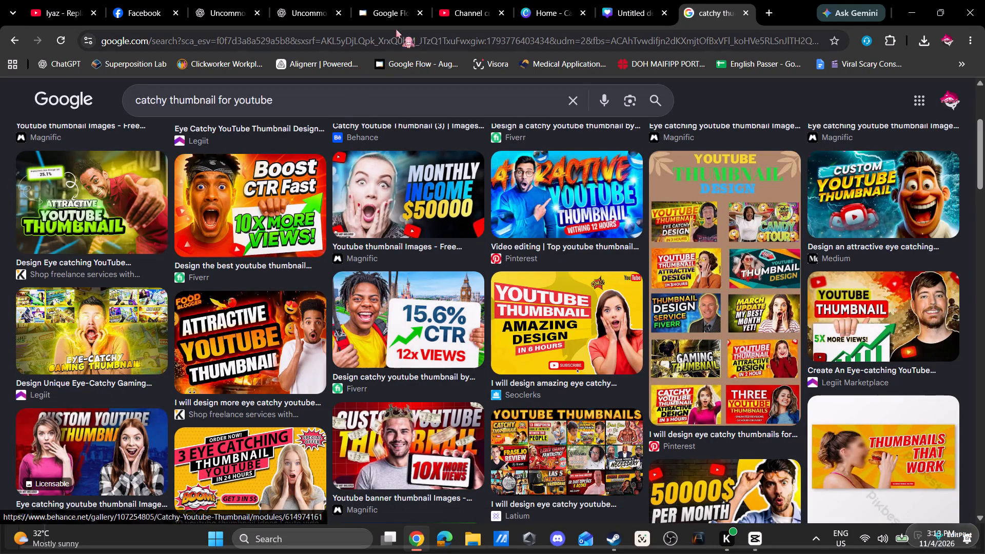
# Return to the Canva design and search the elements library for "girl shock", browsing the results.
pyautogui.click(631, 17)
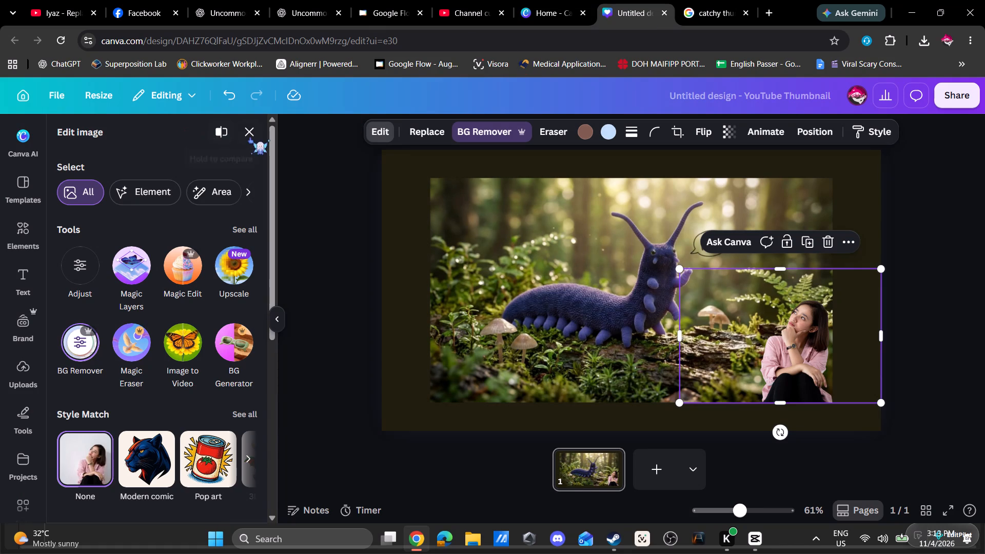
pyautogui.click(252, 135)
pyautogui.click(243, 145)
pyautogui.moveTo(189, 144); pyautogui.dragTo(150, 142)
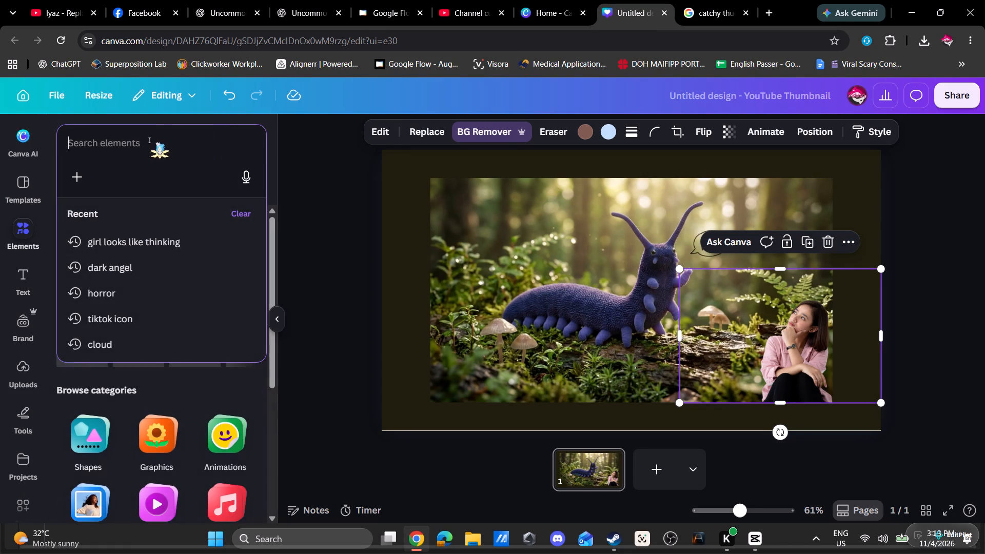
pyautogui.write('girl shock')
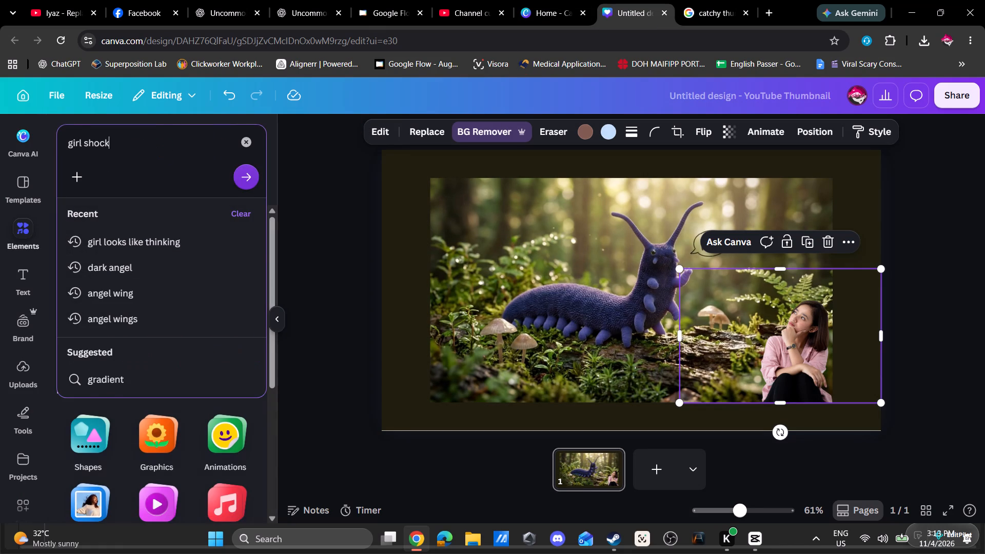
pyautogui.press('Return')
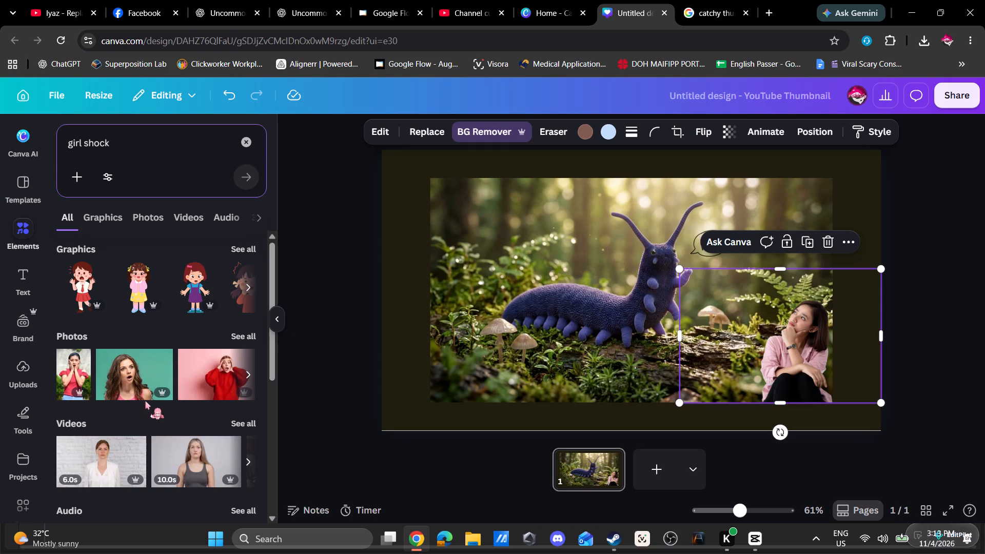
pyautogui.scroll(-2, 144, 398)
pyautogui.scroll(1, 141, 385)
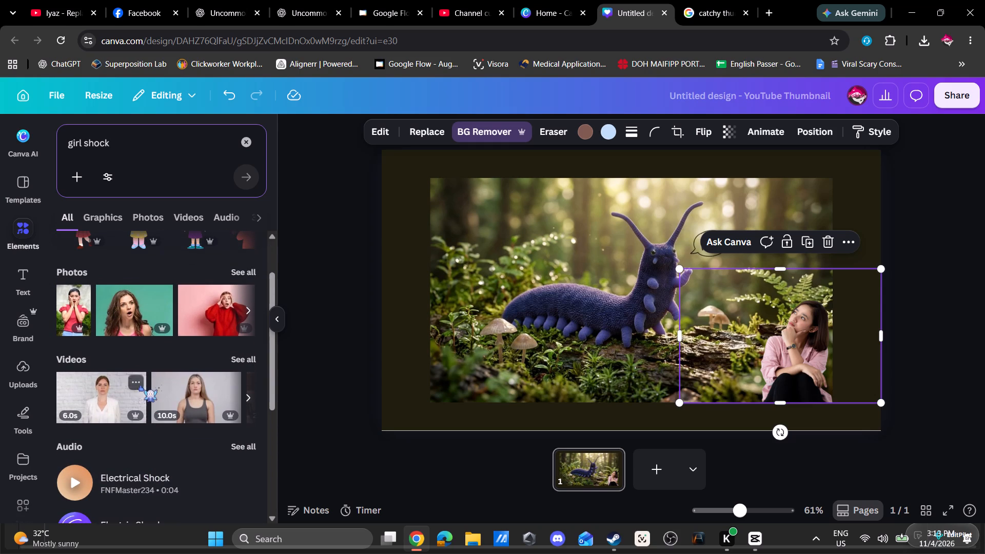
pyautogui.scroll(-2, 156, 348)
pyautogui.scroll(1, 157, 349)
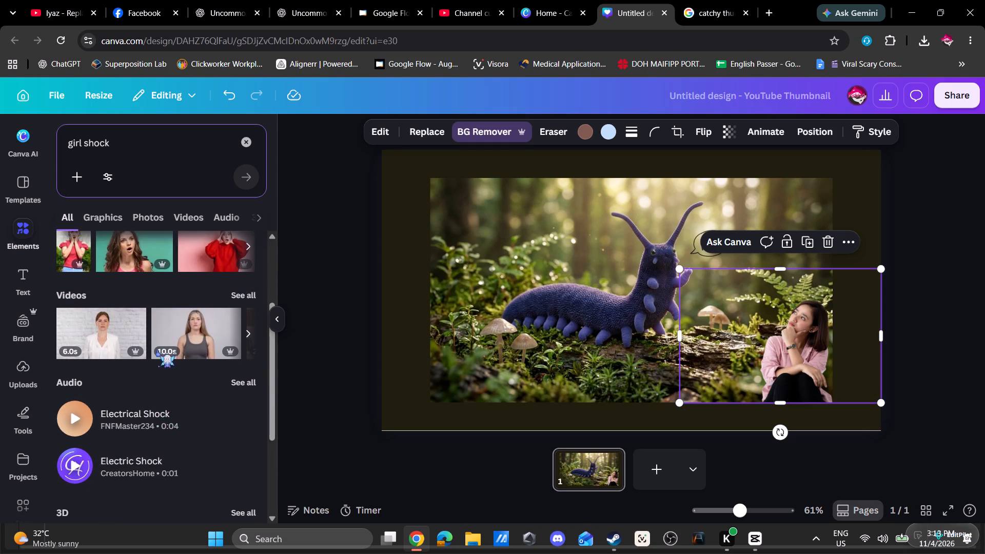
pyautogui.scroll(1, 159, 348)
# Delete the thinking woman cut-out from the thumbnail.
pyautogui.click(781, 364)
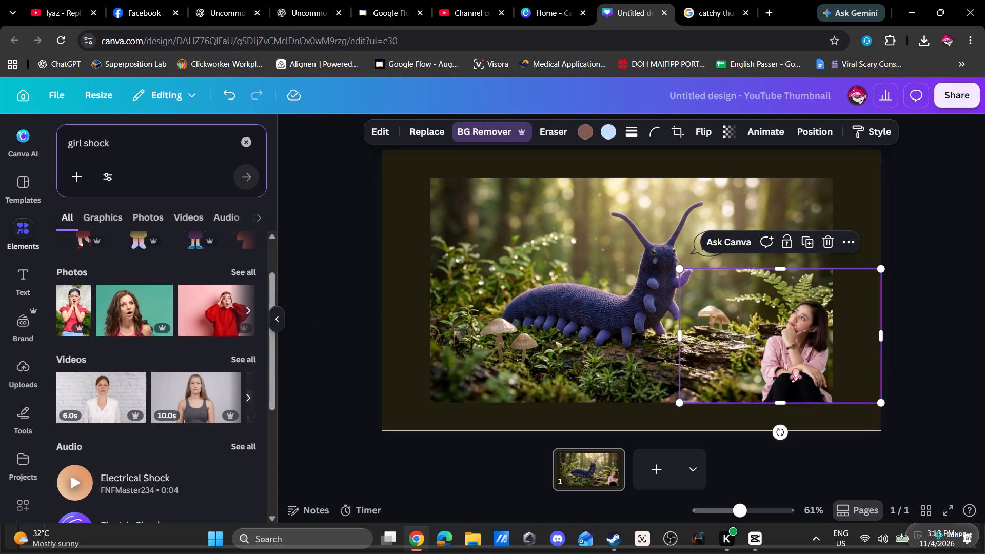
pyautogui.press('Delete')
pyautogui.click(844, 360)
pyautogui.press('Delete')
pyautogui.click(782, 323)
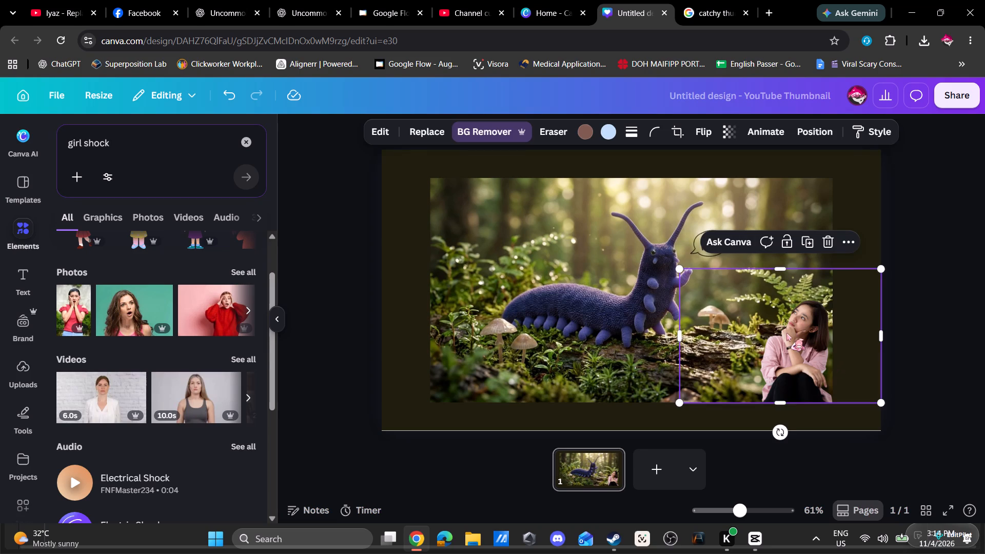
pyautogui.press('Delete')
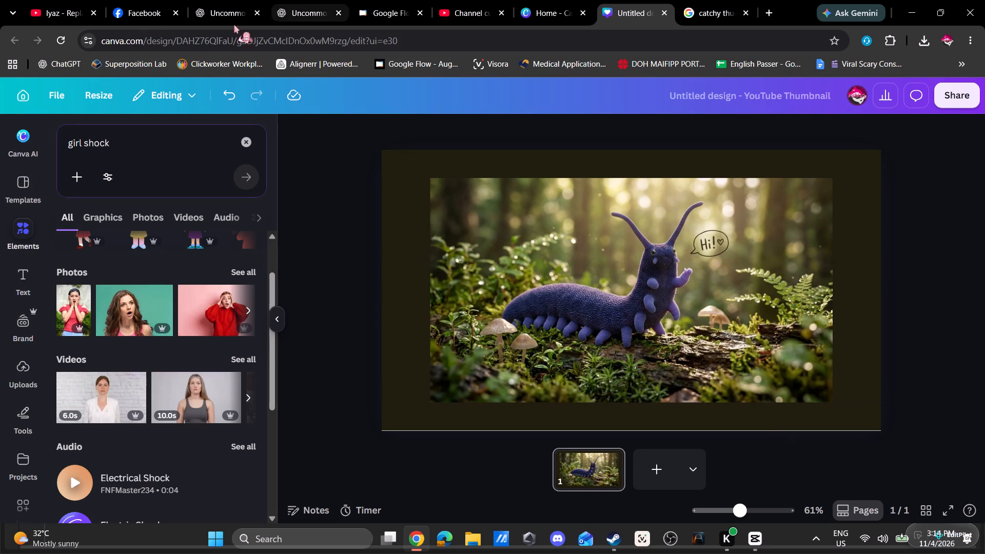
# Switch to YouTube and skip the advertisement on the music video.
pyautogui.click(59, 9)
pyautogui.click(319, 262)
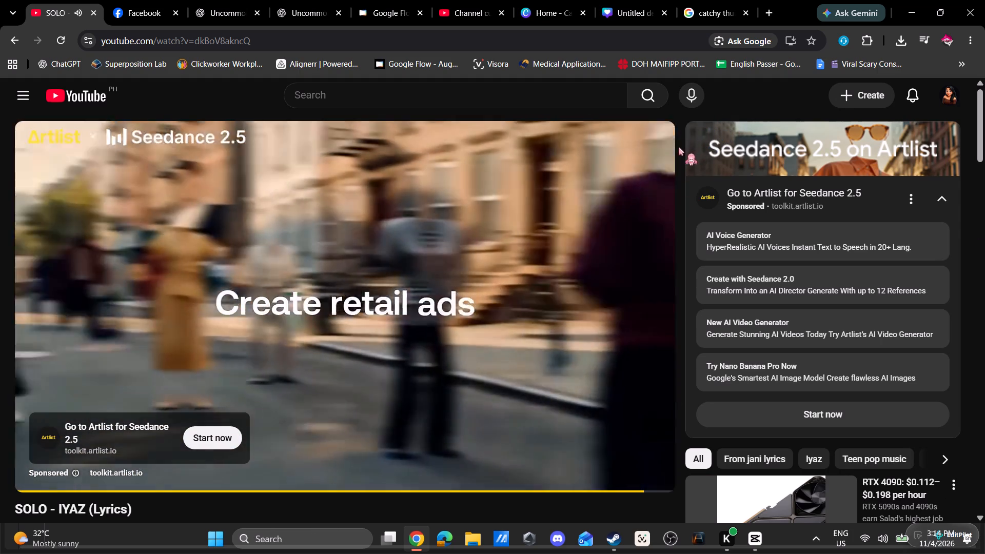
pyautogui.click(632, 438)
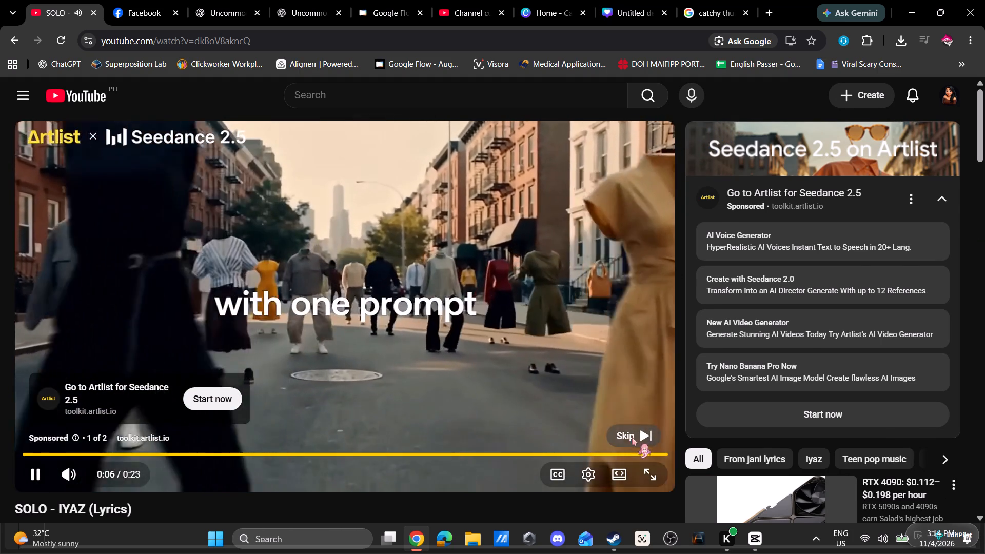
# Back in the Canva design, rerun the "girl shock" element search and show only photos.
pyautogui.click(634, 8)
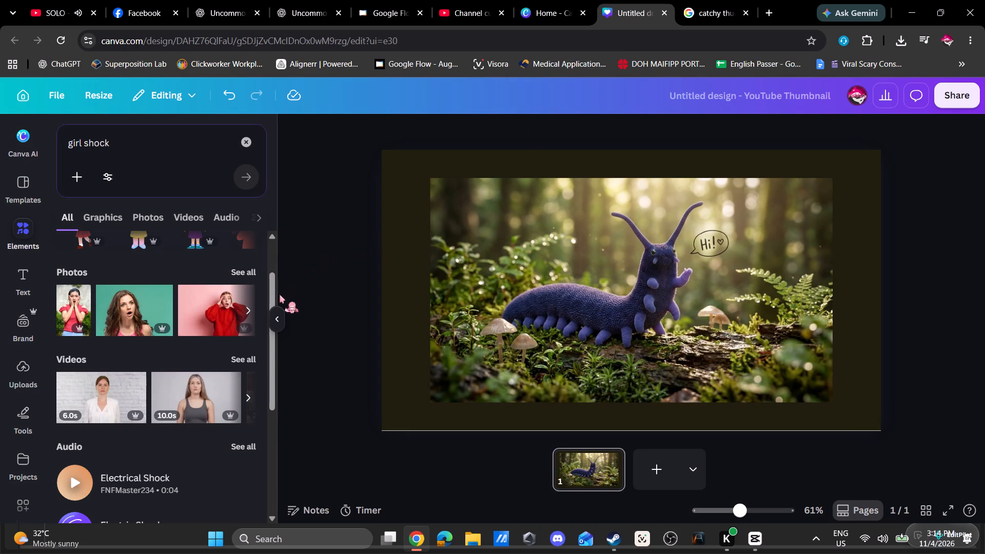
pyautogui.scroll(-4, 277, 299)
pyautogui.scroll(-2, 196, 326)
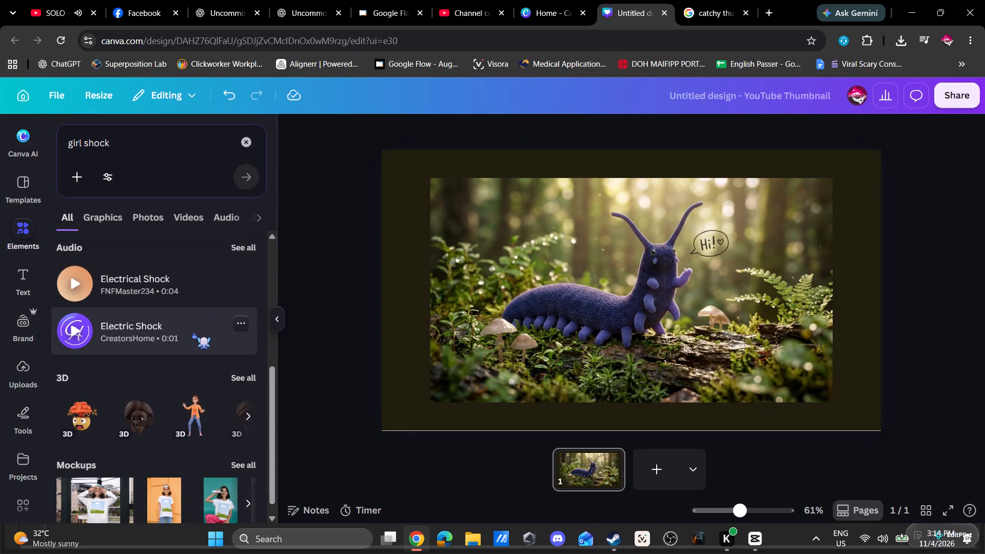
pyautogui.scroll(-1, 194, 330)
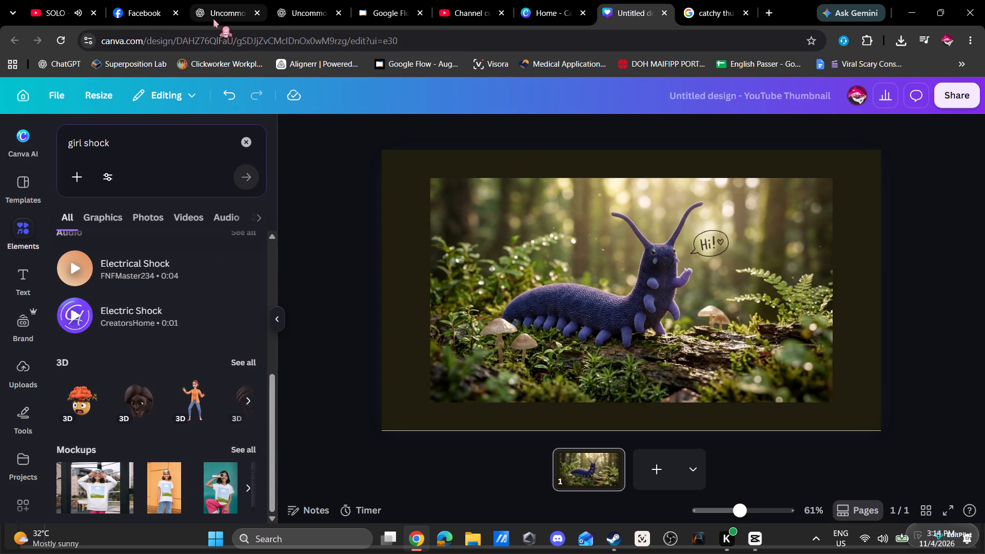
pyautogui.click(551, 1)
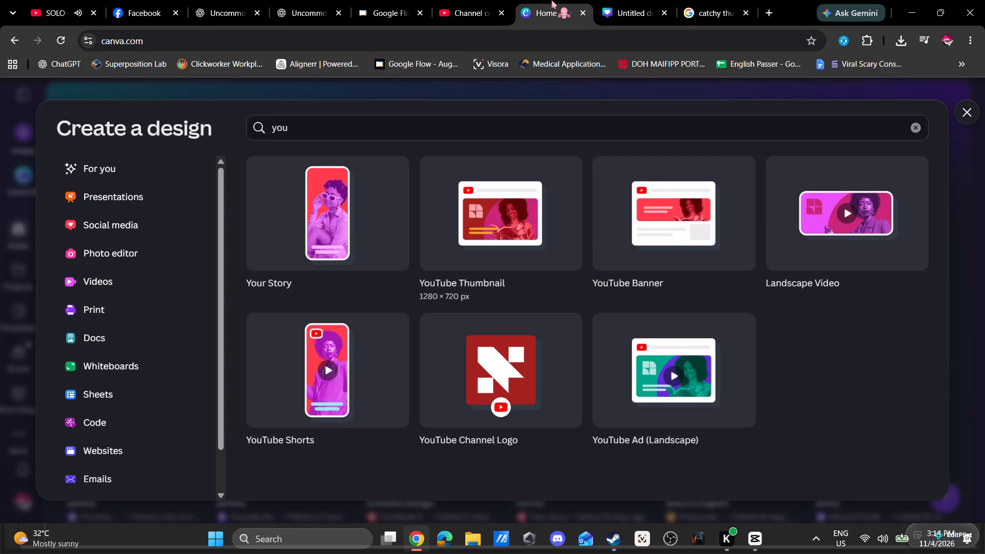
pyautogui.click(632, 2)
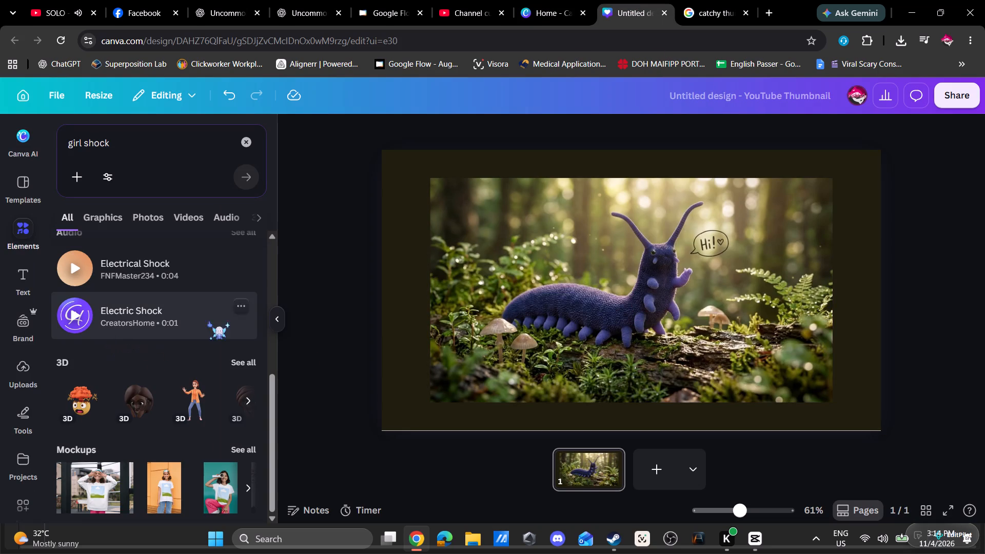
pyautogui.click(248, 141)
pyautogui.click(122, 246)
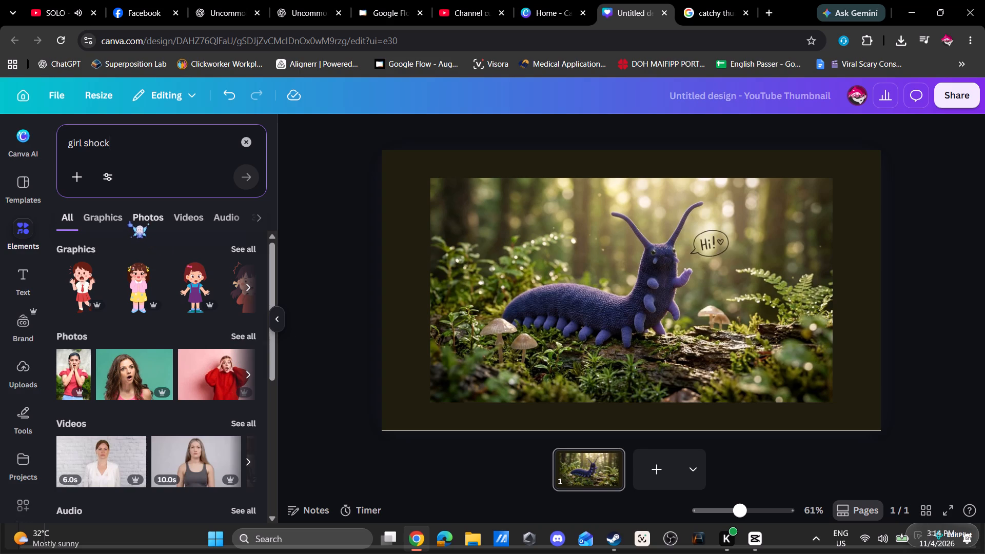
pyautogui.click(145, 217)
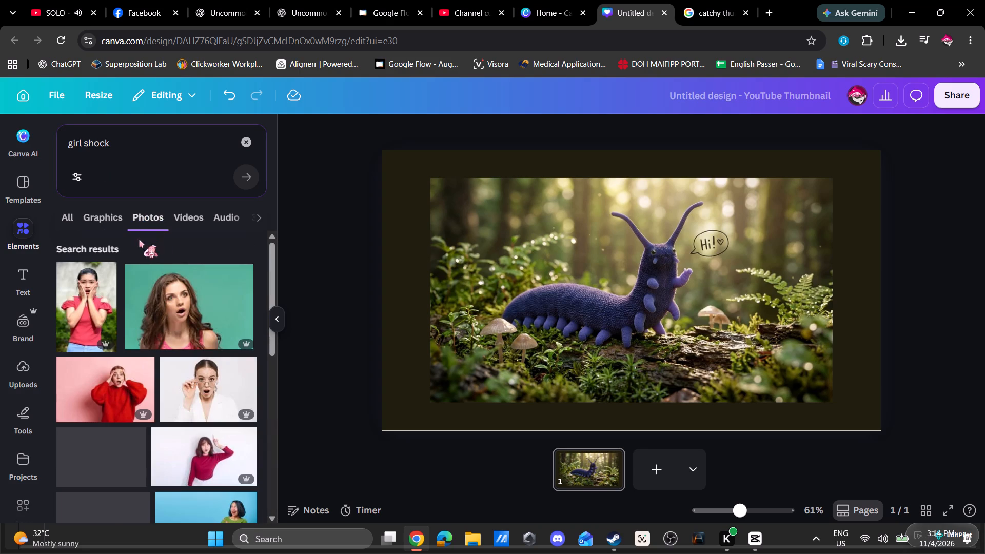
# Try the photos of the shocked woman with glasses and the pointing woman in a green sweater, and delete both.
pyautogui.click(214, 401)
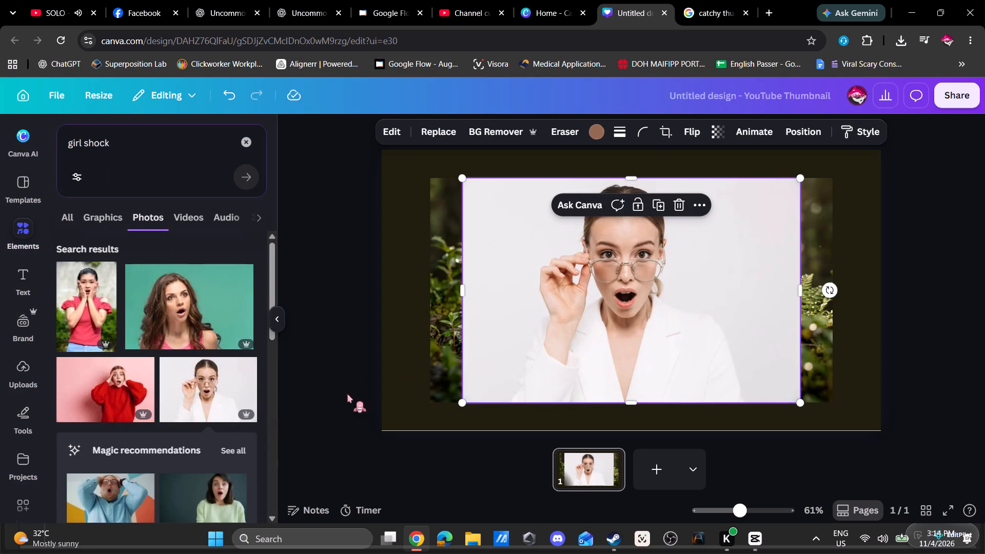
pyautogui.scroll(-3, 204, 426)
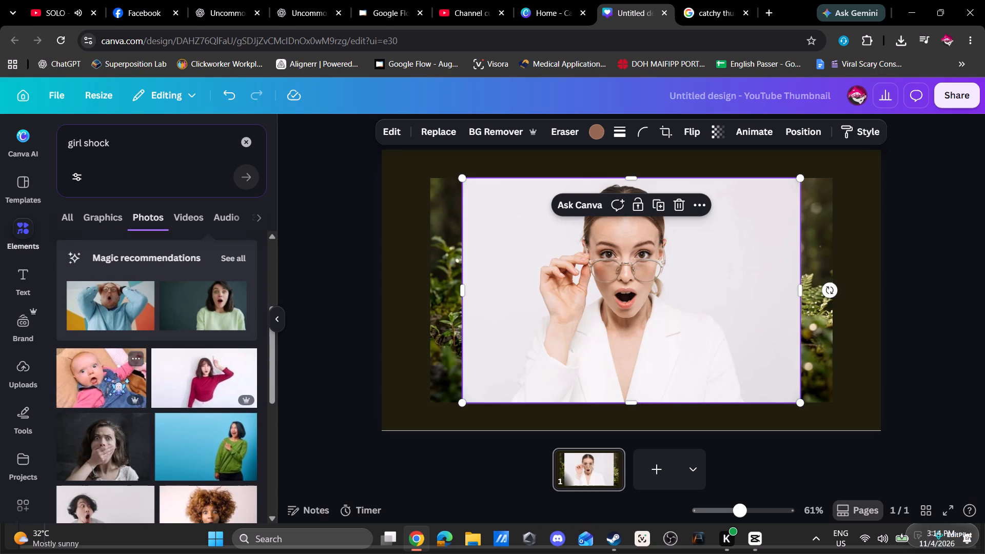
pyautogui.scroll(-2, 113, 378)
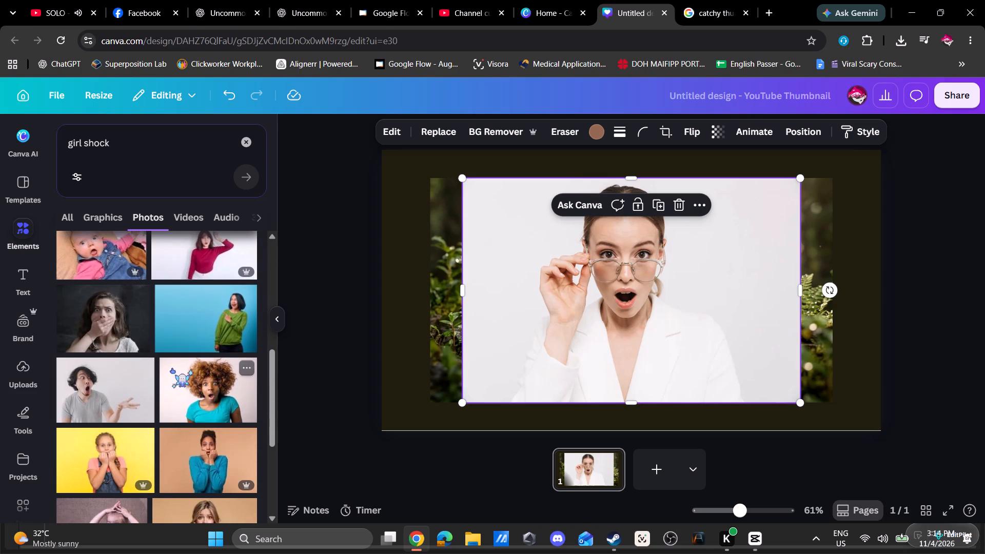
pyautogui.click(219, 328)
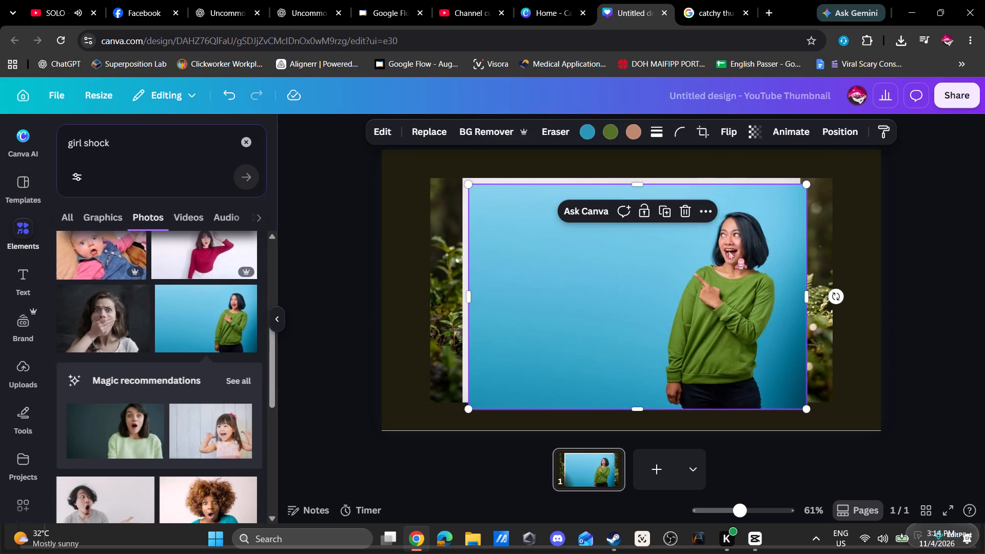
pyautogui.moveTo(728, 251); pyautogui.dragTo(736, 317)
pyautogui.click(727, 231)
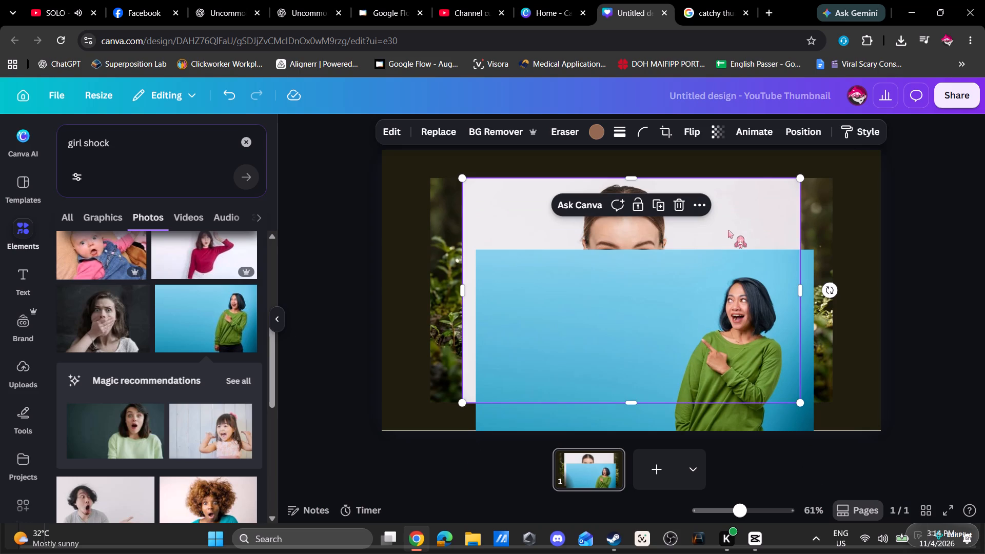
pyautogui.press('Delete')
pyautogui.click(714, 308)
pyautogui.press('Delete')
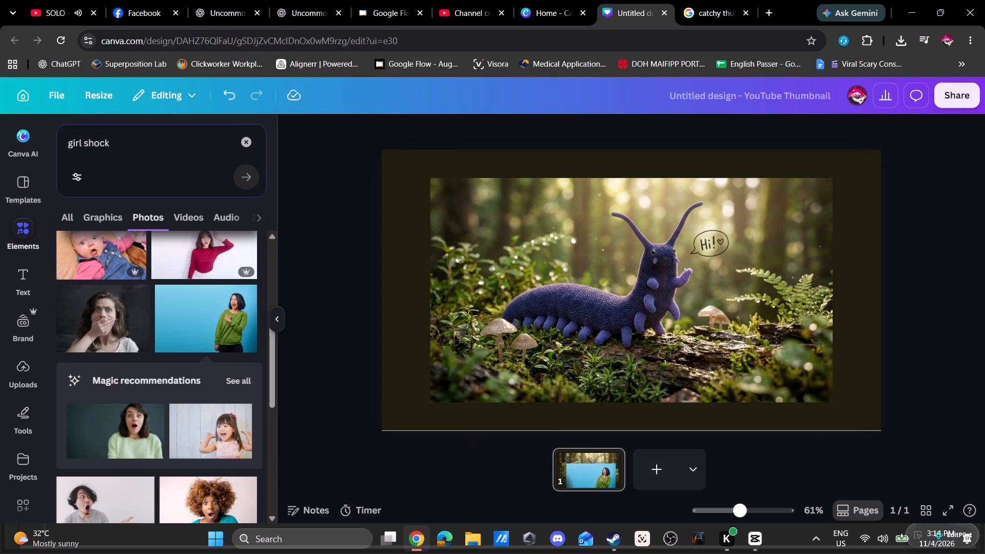
# Add the recommended photo of the excited little girl in a pink dress to the thumbnail.
pyautogui.scroll(-1, 149, 352)
pyautogui.click(221, 375)
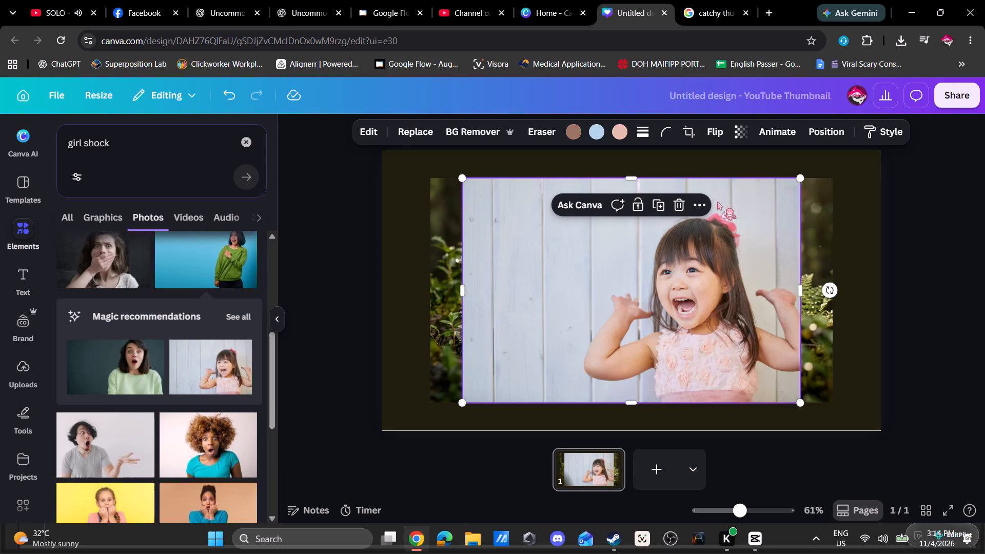
# Delete the photo of the little girl in the pink dress from the thumbnail.
pyautogui.press('Delete')
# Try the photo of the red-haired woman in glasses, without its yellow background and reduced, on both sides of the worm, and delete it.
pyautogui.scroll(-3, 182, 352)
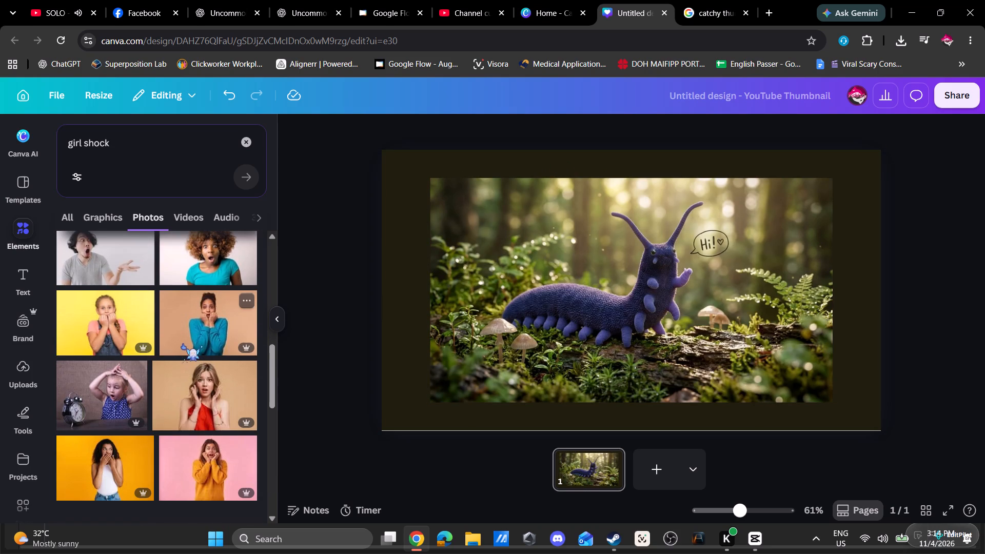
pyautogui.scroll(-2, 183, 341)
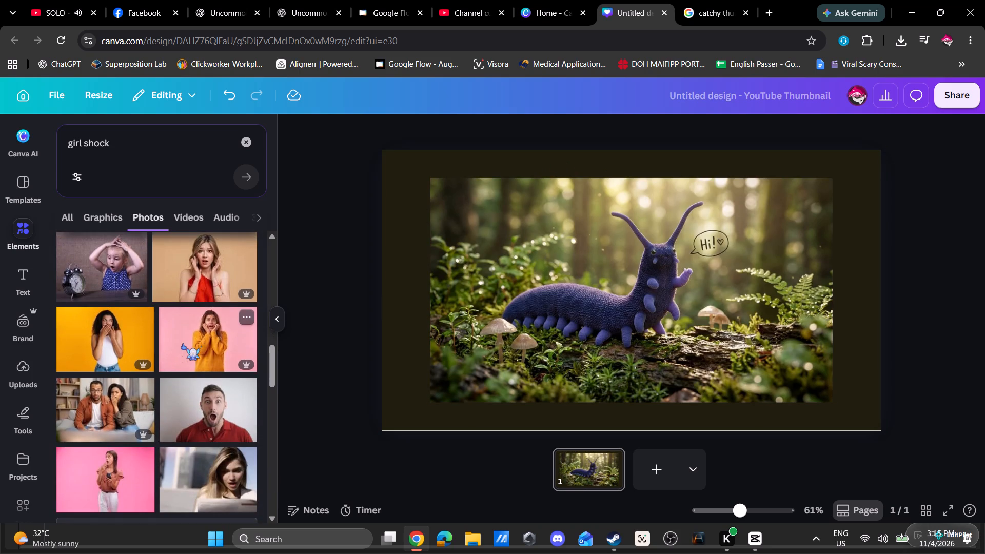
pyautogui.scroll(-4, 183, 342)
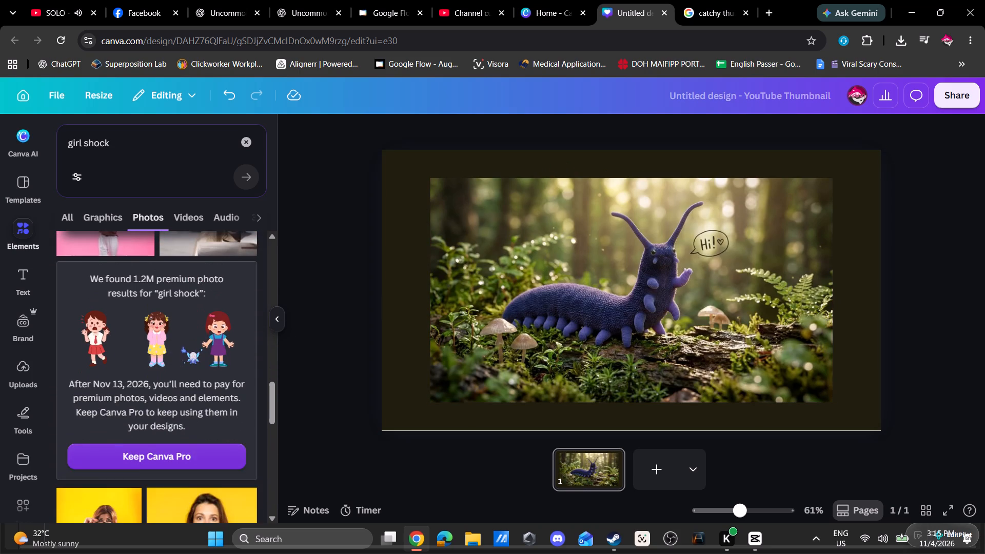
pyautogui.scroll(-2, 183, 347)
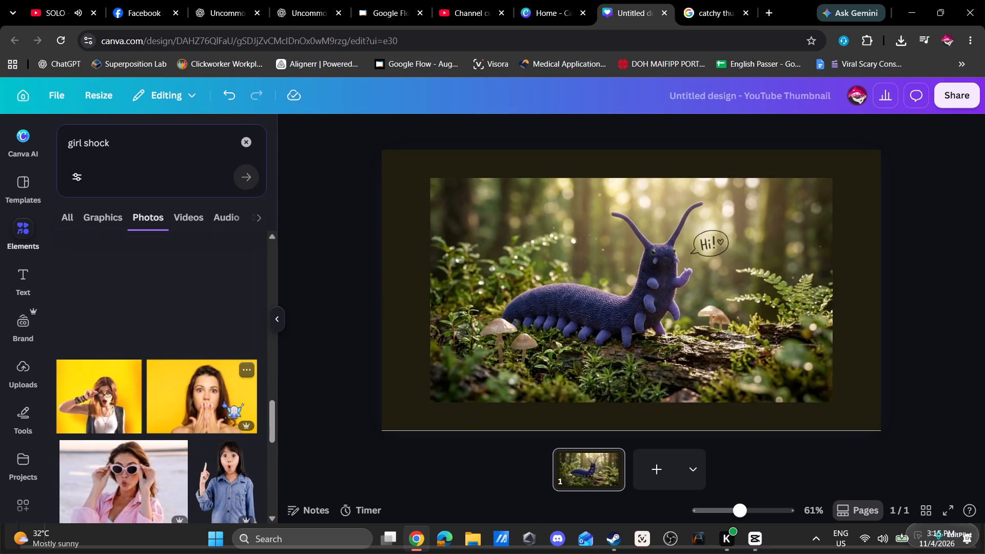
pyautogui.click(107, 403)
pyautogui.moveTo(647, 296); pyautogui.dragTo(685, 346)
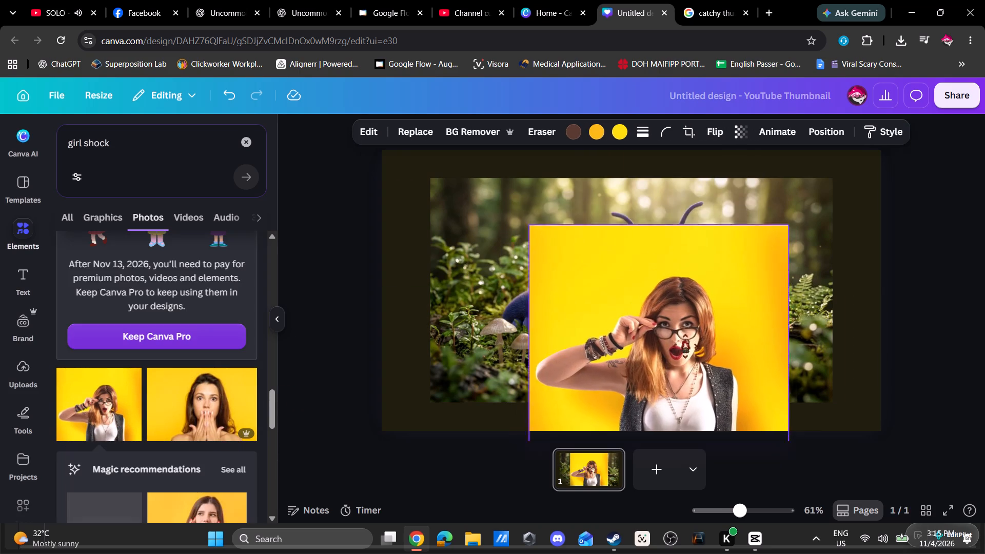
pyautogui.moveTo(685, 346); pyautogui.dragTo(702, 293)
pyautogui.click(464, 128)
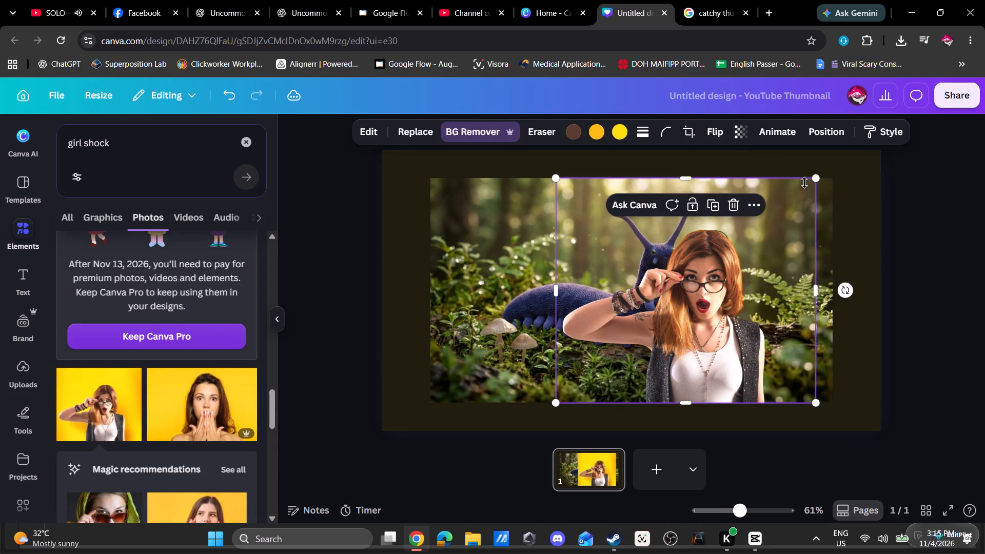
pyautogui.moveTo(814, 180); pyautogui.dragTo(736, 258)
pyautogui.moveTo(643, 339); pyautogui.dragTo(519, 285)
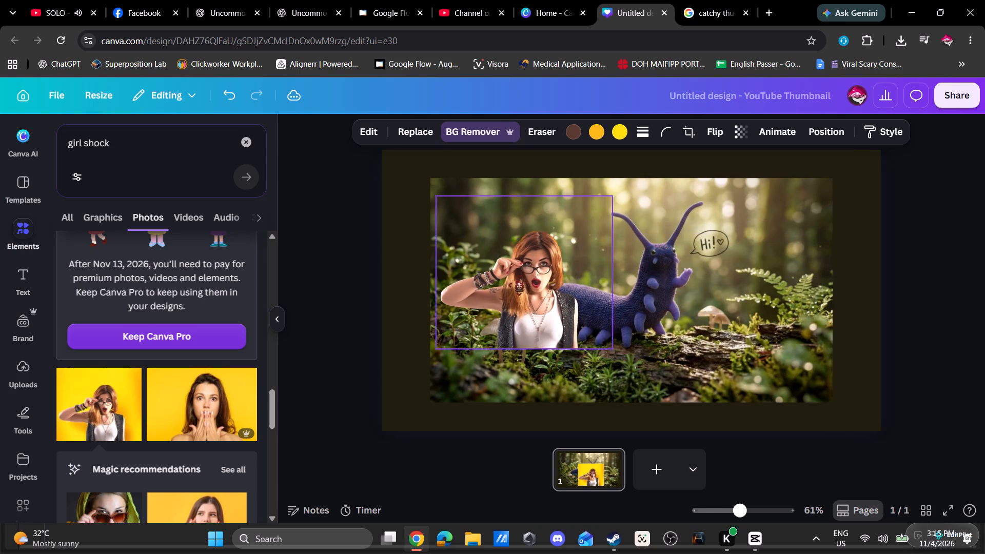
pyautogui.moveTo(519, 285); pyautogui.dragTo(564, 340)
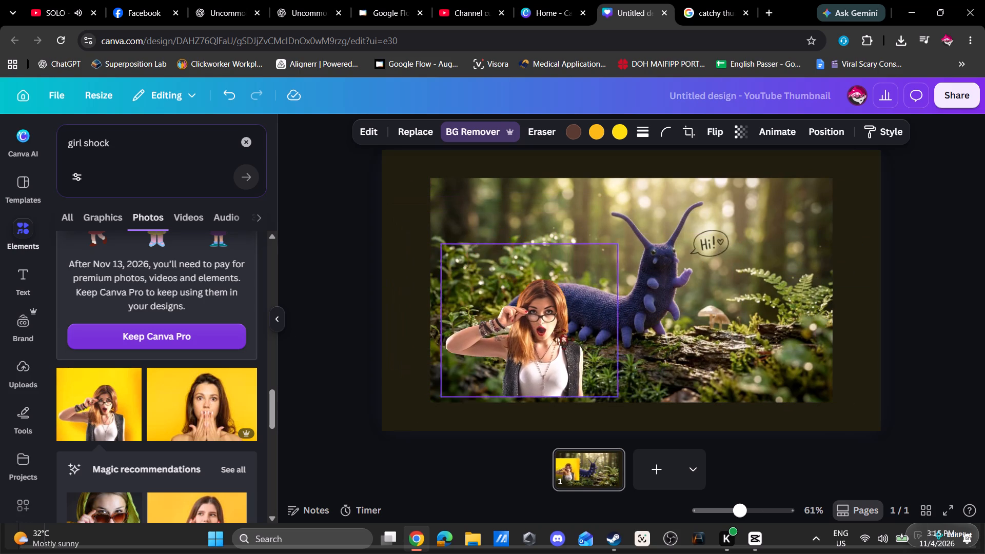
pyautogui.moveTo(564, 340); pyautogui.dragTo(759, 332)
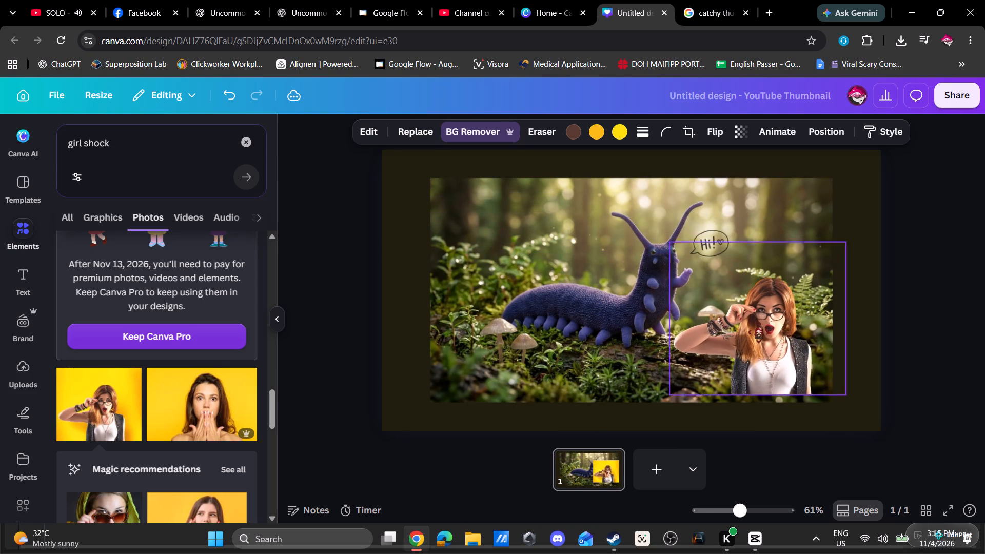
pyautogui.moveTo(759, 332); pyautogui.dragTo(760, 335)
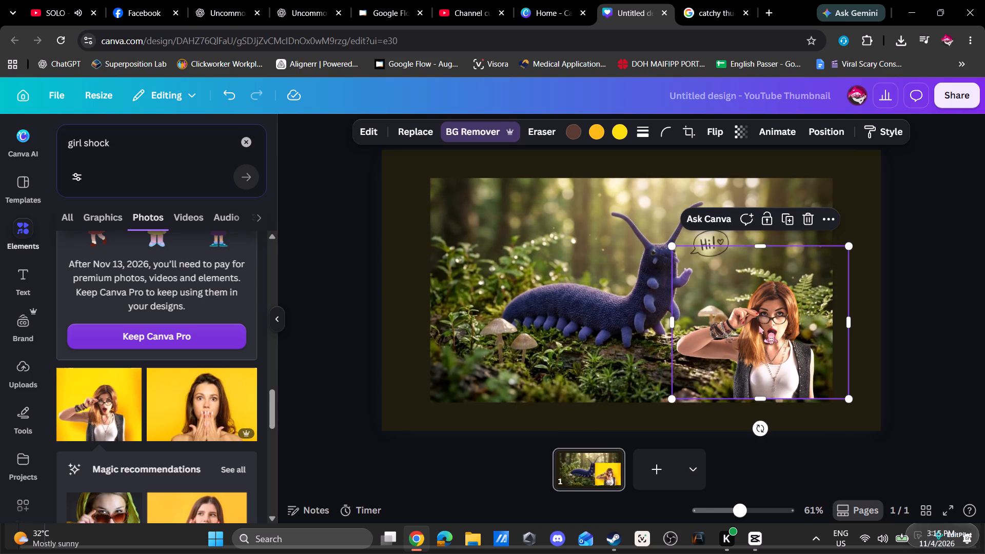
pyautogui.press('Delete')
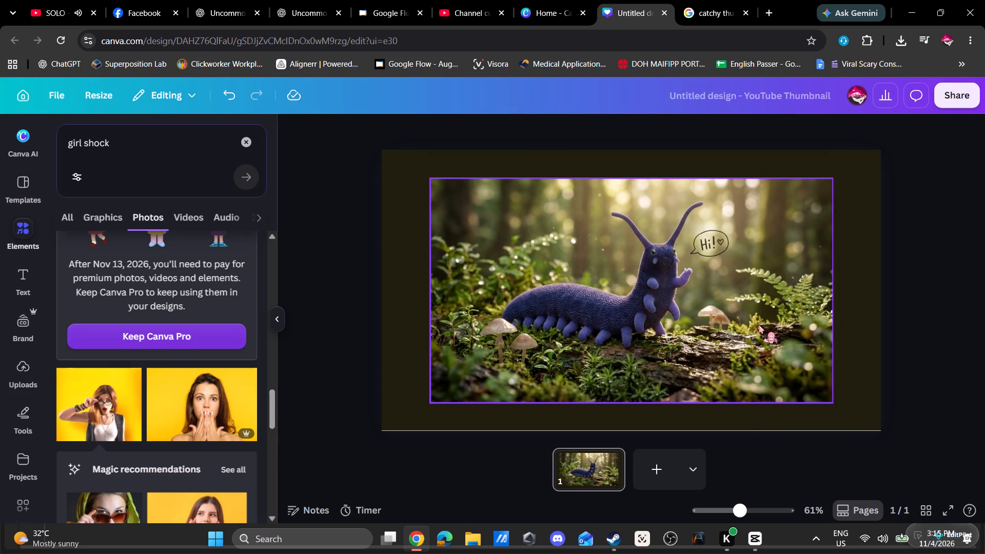
# Add the photo of the shocked man in a white T-shirt from the results and remove its background.
pyautogui.scroll(-2, 204, 345)
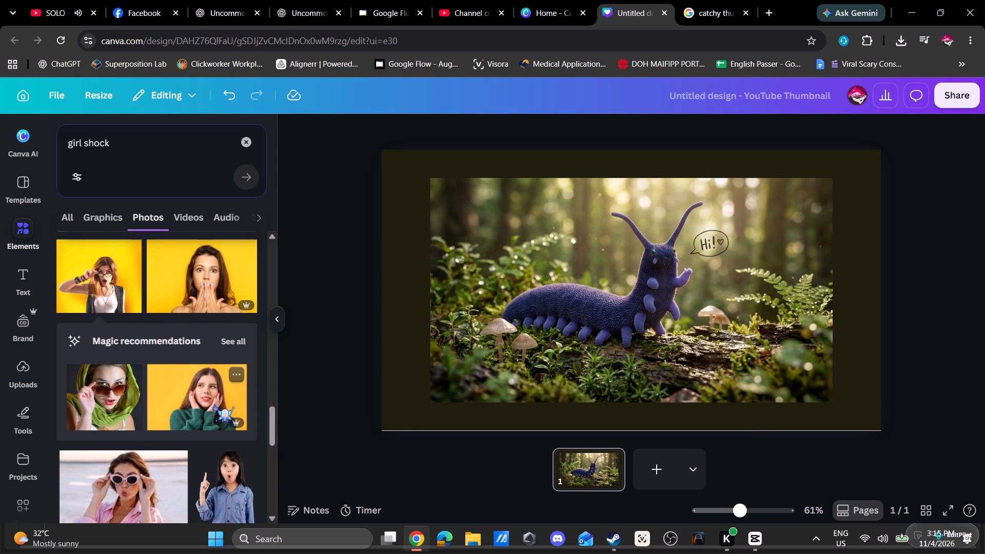
pyautogui.scroll(-3, 207, 390)
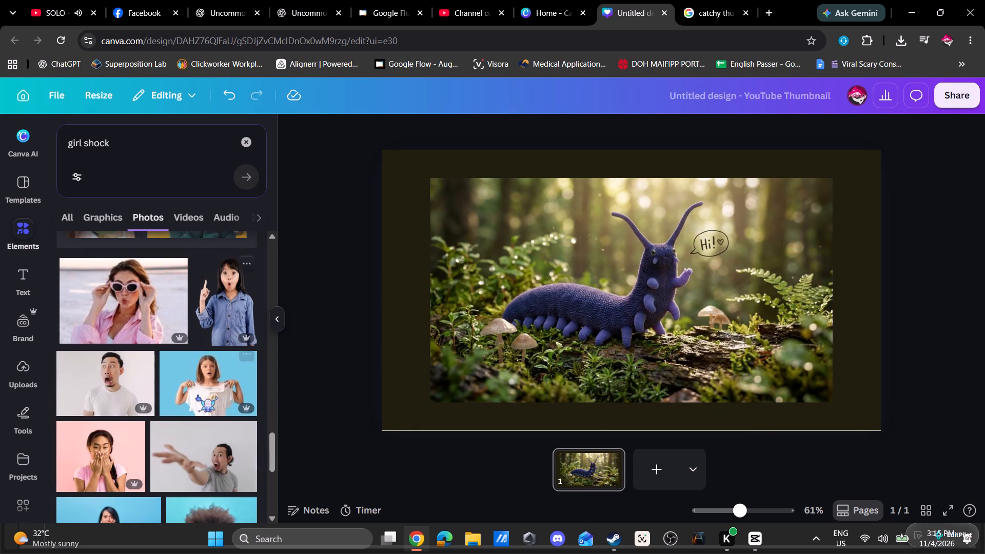
pyautogui.click(113, 386)
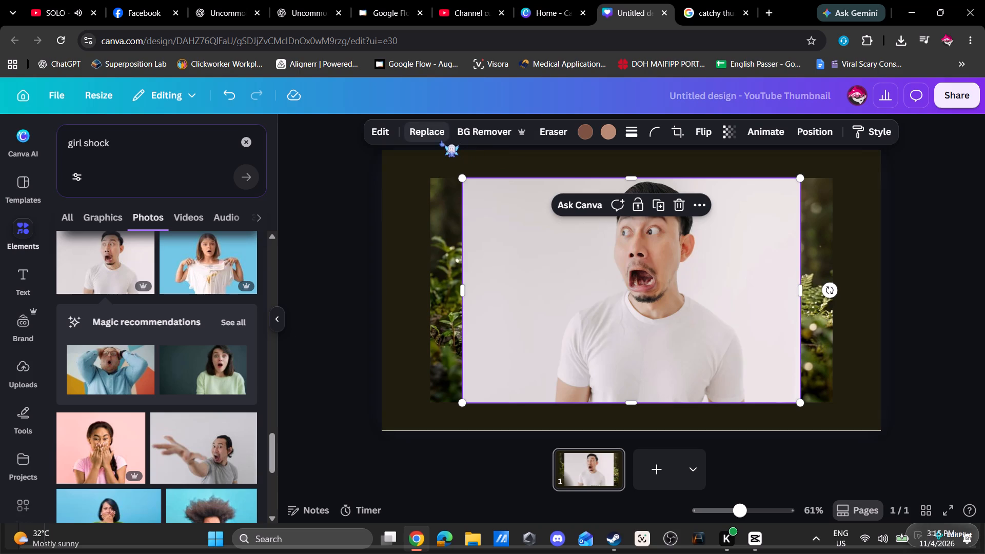
pyautogui.click(483, 129)
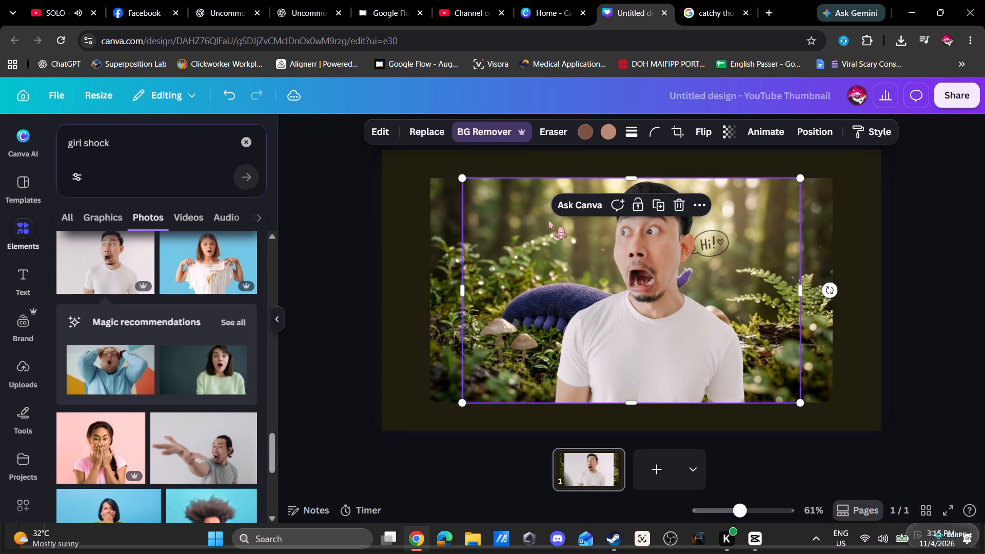
# Shrink the shocked man's cutout and place it in the worm image's lower-right corner, aligned with the image's bottom edge.
pyautogui.moveTo(463, 179); pyautogui.dragTo(659, 240)
pyautogui.moveTo(693, 345); pyautogui.dragTo(707, 330)
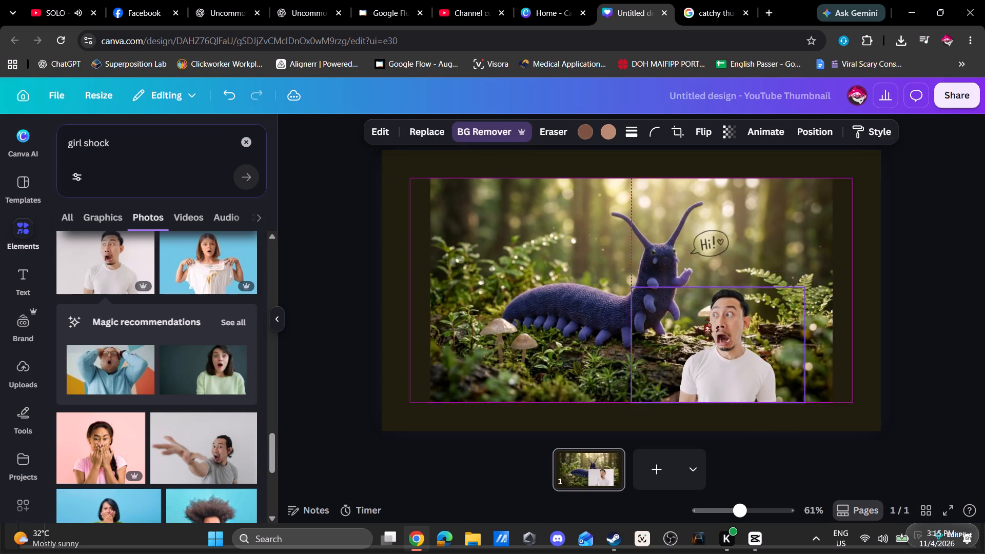
pyautogui.moveTo(707, 330); pyautogui.dragTo(750, 327)
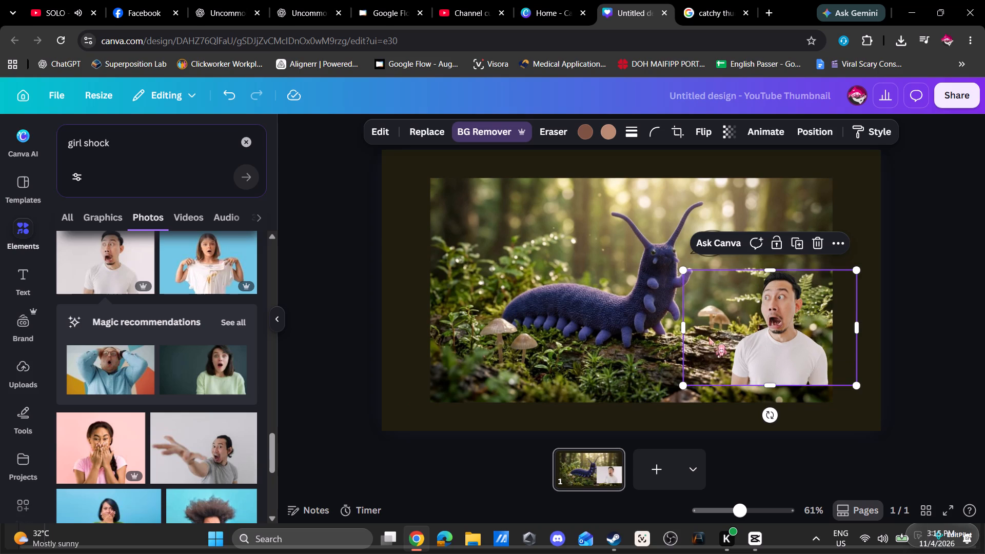
pyautogui.moveTo(686, 272); pyautogui.dragTo(634, 232)
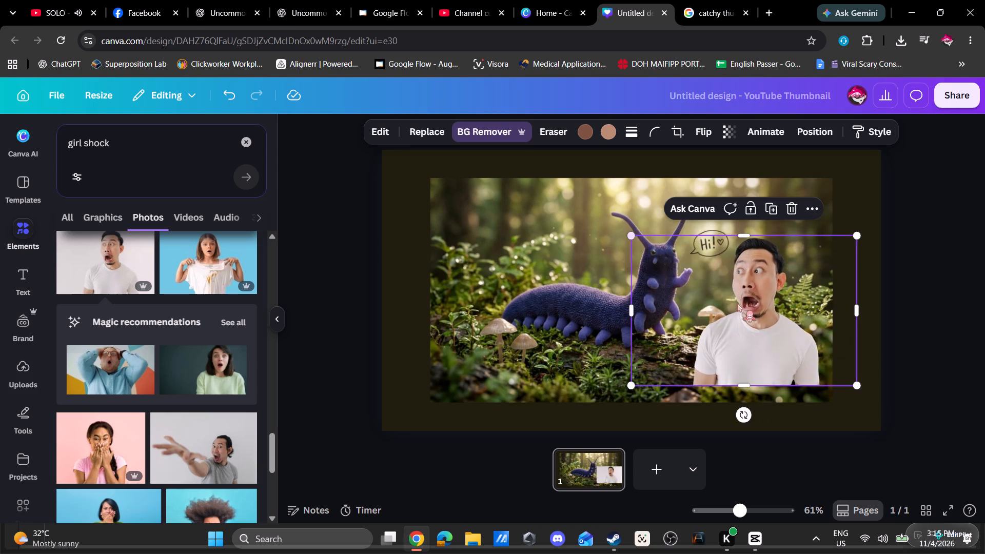
pyautogui.moveTo(752, 335); pyautogui.dragTo(764, 350)
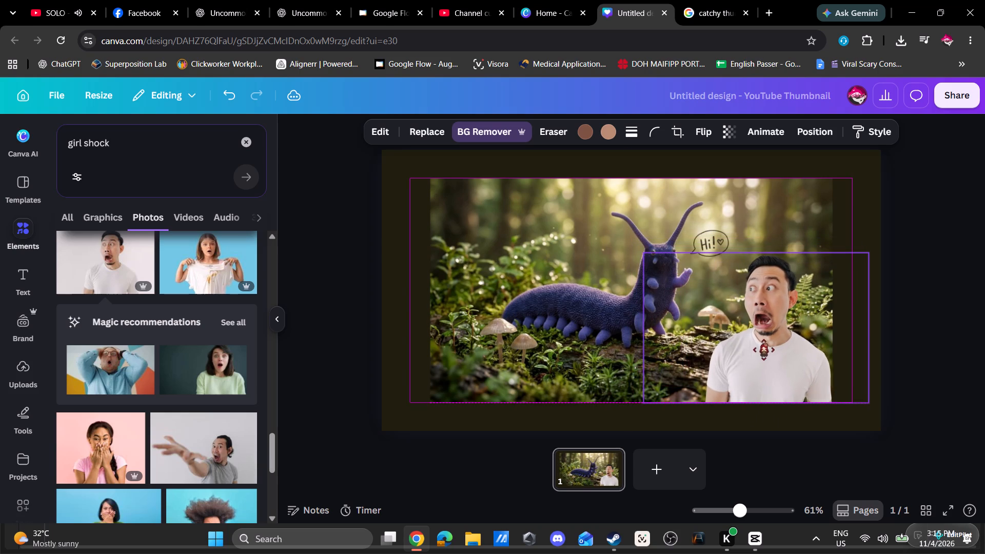
pyautogui.moveTo(764, 350); pyautogui.dragTo(764, 350)
pyautogui.click(920, 193)
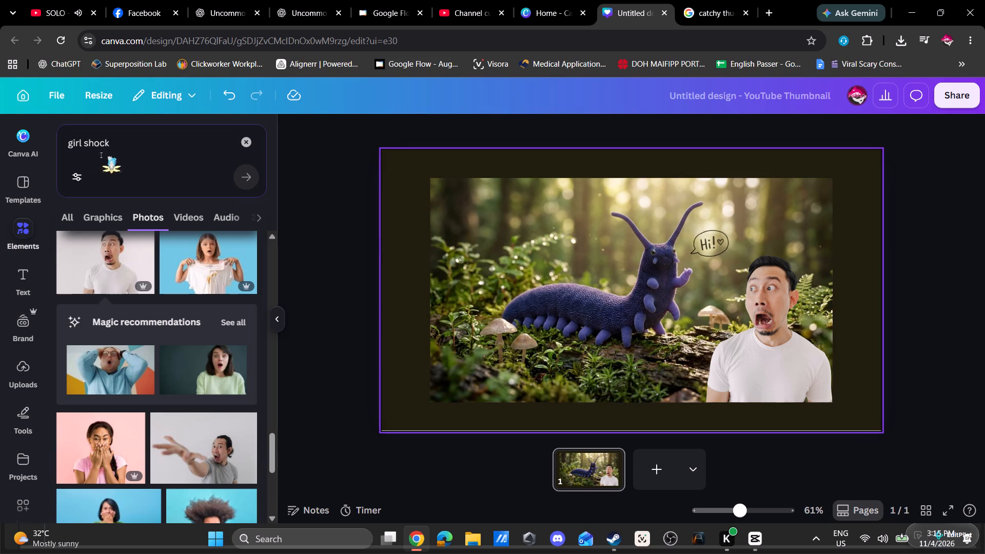
# Search the elements for "hi" and show all matching graphics.
pyautogui.click(241, 144)
pyautogui.click(220, 147)
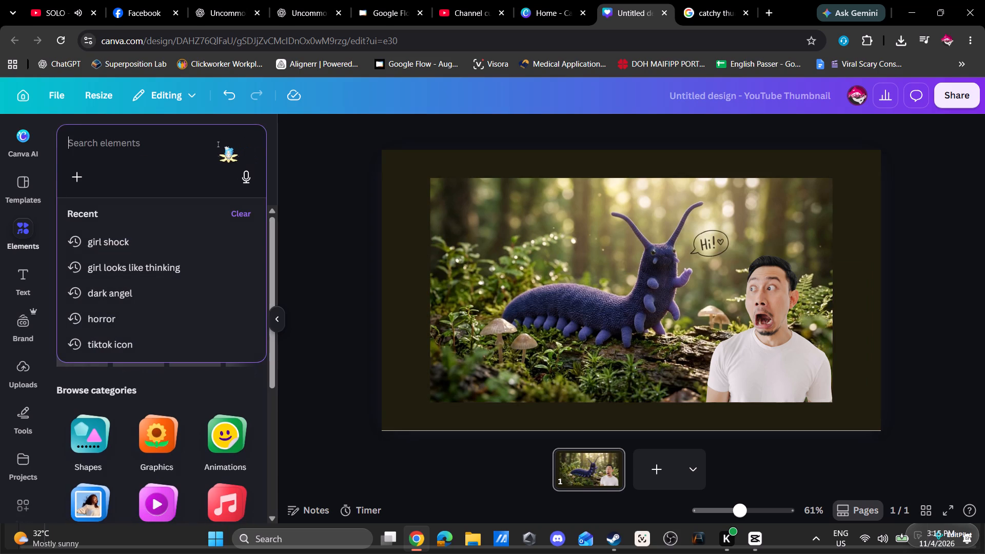
pyautogui.write('hi')
pyautogui.press('Return')
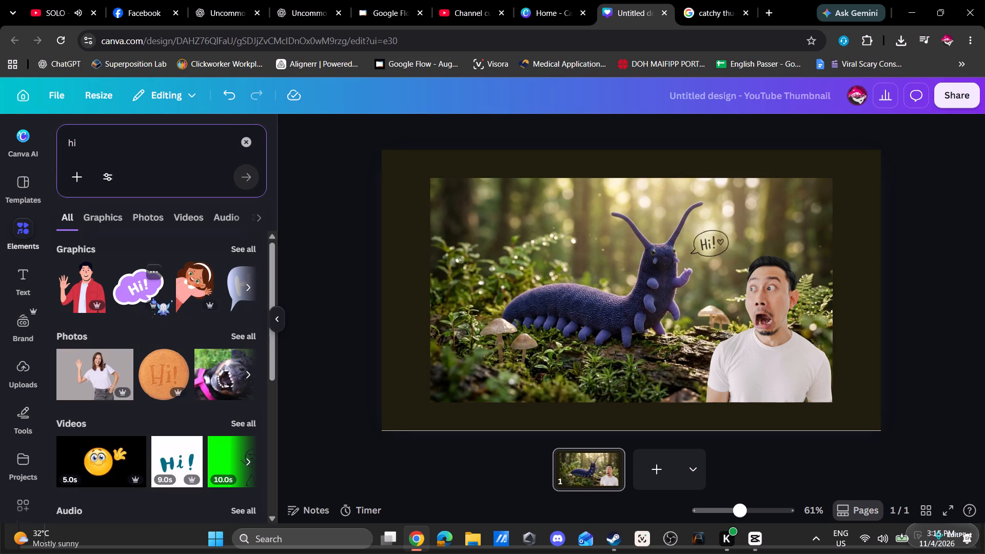
pyautogui.click(245, 248)
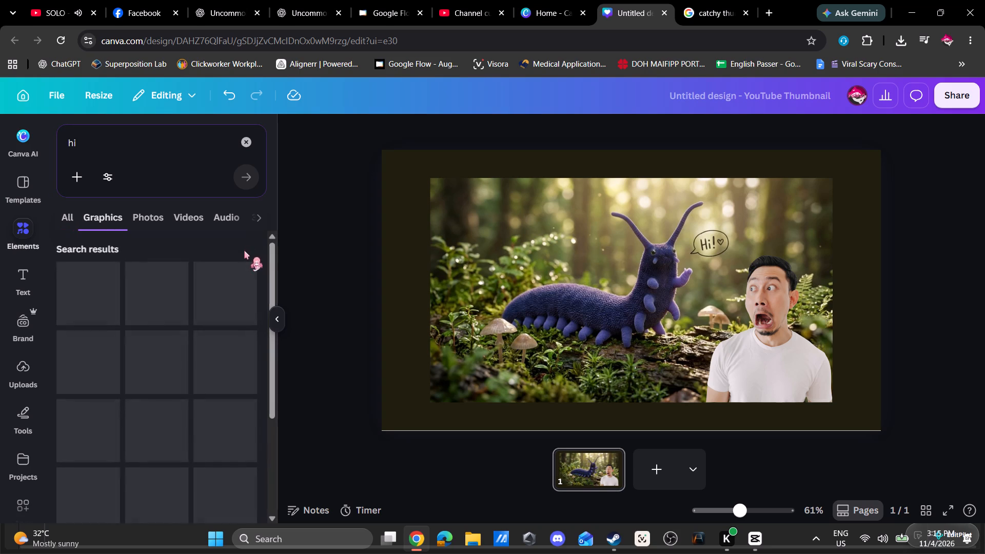
# Add the gray "Hi" speech bubble graphic, shrink it and place it beside the worm's head, above the man.
pyautogui.scroll(-3, 194, 295)
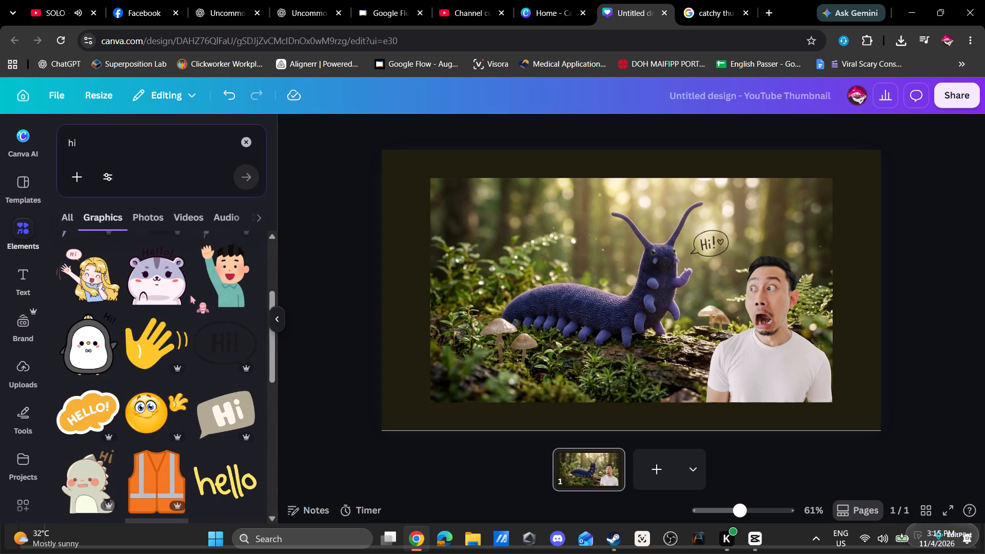
pyautogui.scroll(-2, 176, 323)
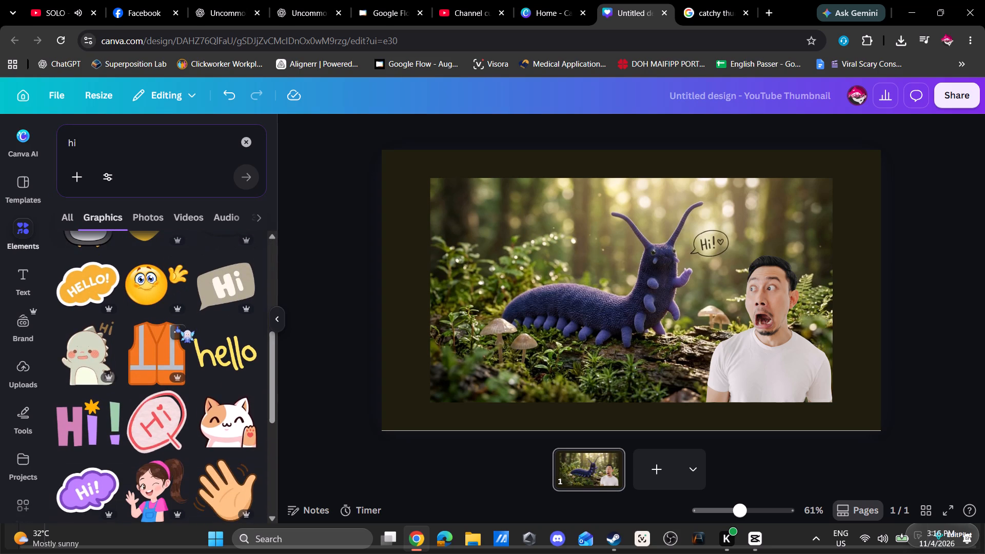
pyautogui.click(234, 283)
pyautogui.moveTo(639, 281); pyautogui.dragTo(728, 231)
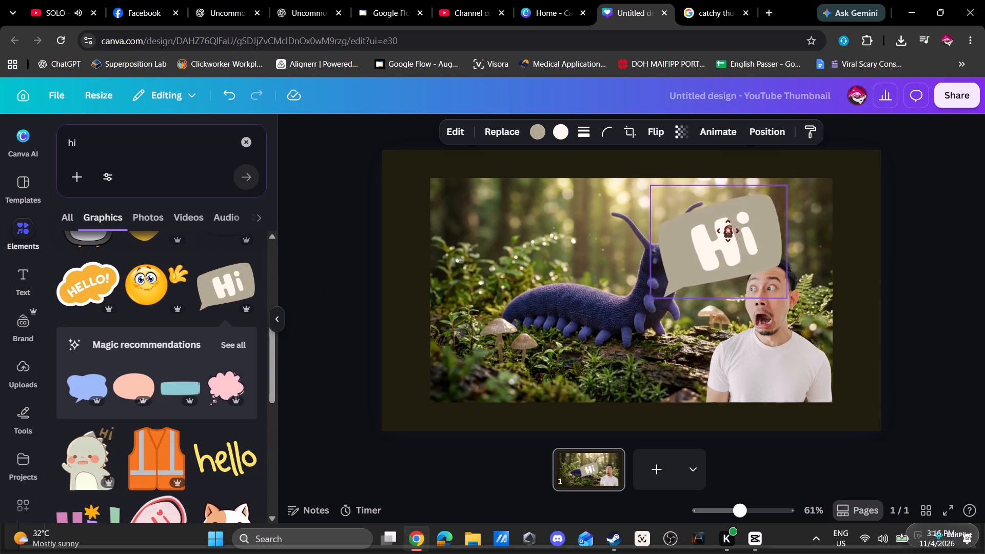
pyautogui.moveTo(728, 231); pyautogui.dragTo(757, 212)
pyautogui.moveTo(819, 165); pyautogui.dragTo(779, 187)
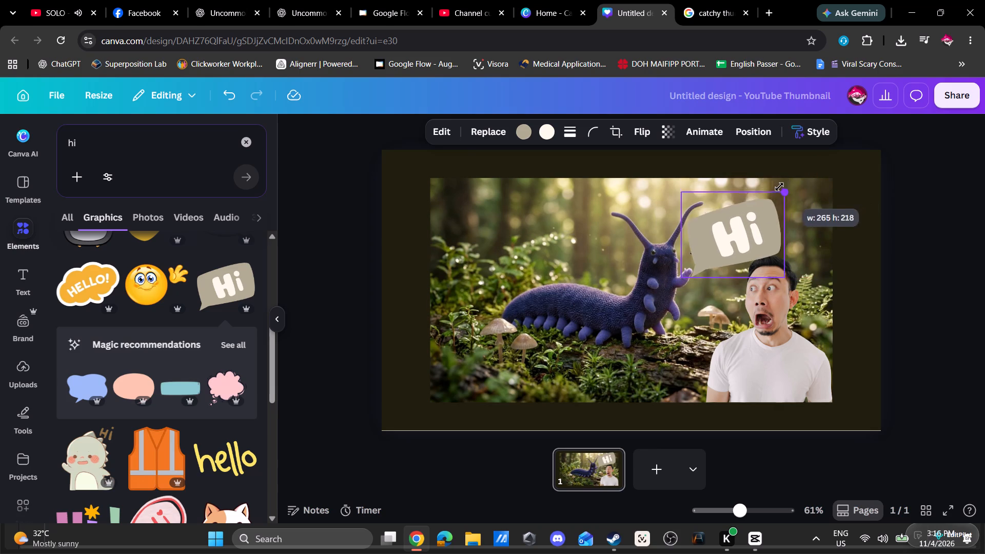
pyautogui.moveTo(779, 187); pyautogui.dragTo(771, 190)
pyautogui.moveTo(724, 245); pyautogui.dragTo(721, 231)
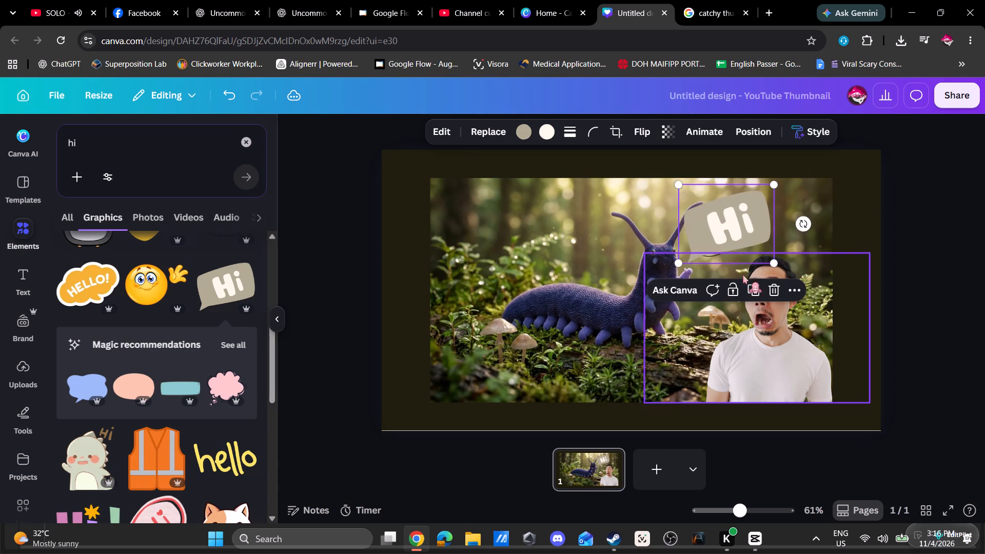
# Rotate the "Hi" bubble slightly clockwise and shrink it further so it covers the original handwritten "Hi!" next to the worm.
pyautogui.moveTo(802, 224); pyautogui.dragTo(797, 235)
pyautogui.moveTo(743, 220); pyautogui.dragTo(744, 228)
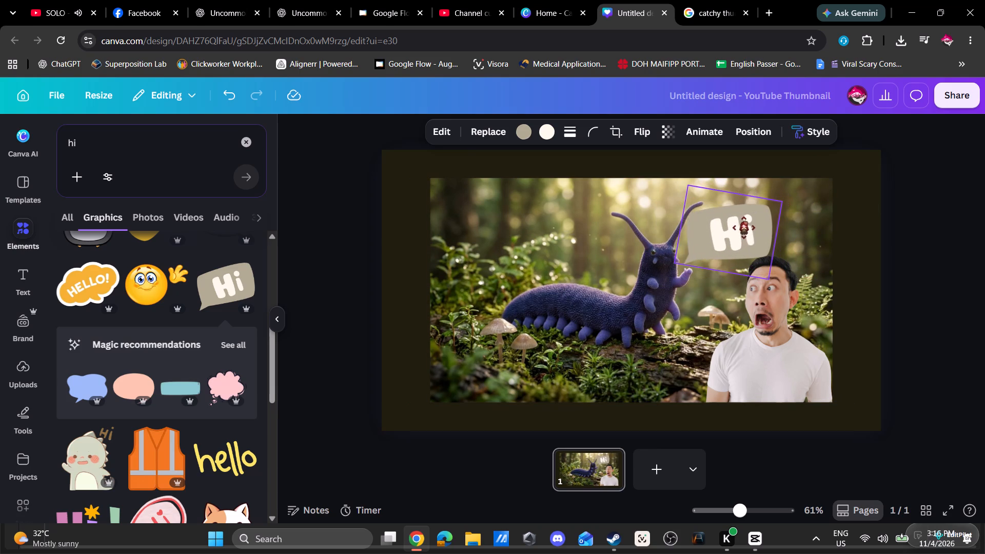
pyautogui.moveTo(744, 228); pyautogui.dragTo(746, 228)
pyautogui.moveTo(784, 202); pyautogui.dragTo(777, 205)
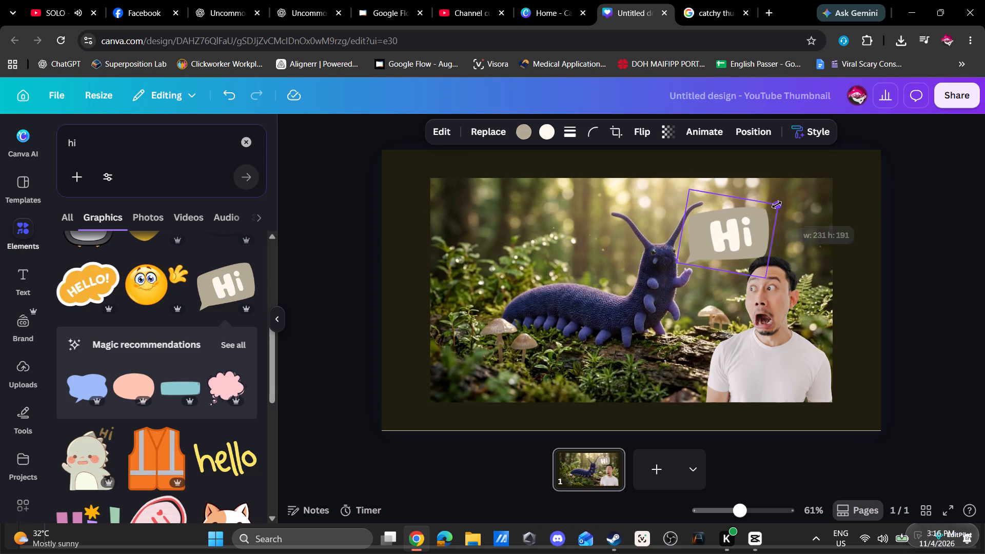
pyautogui.moveTo(777, 205); pyautogui.dragTo(758, 211)
pyautogui.click(732, 241)
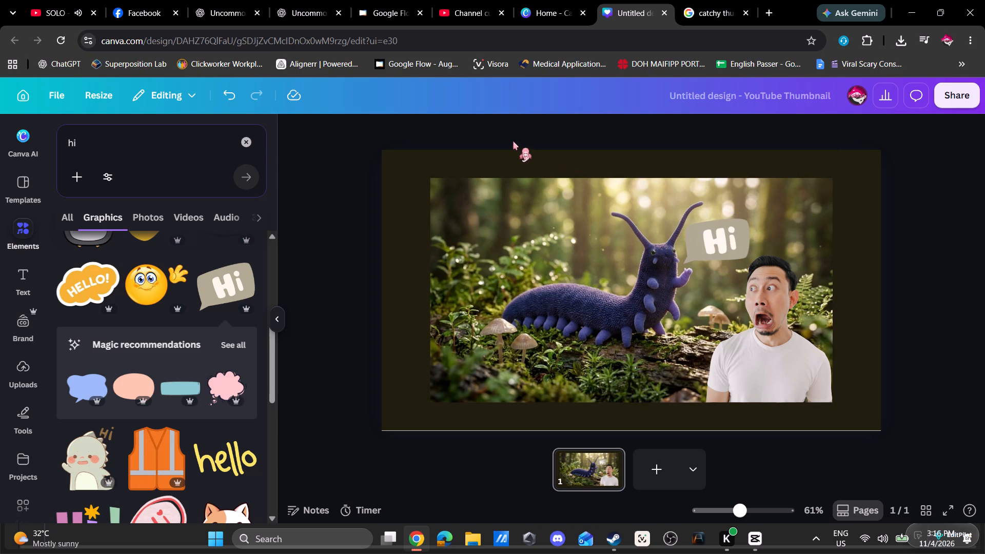
# Recolor the "Hi" speech bubble's gray fill to the default solid yellow.
pyautogui.click(710, 243)
pyautogui.click(529, 134)
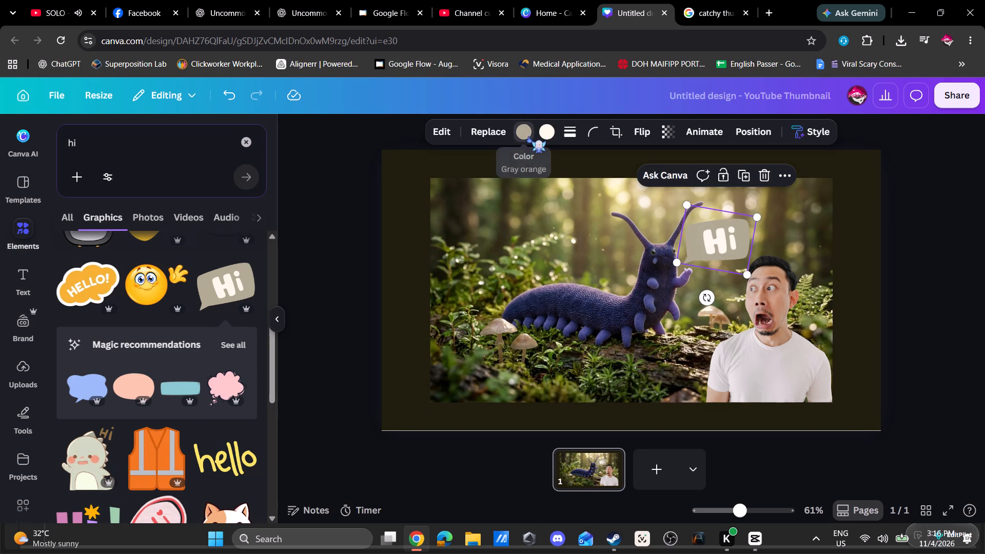
pyautogui.scroll(-2, 129, 341)
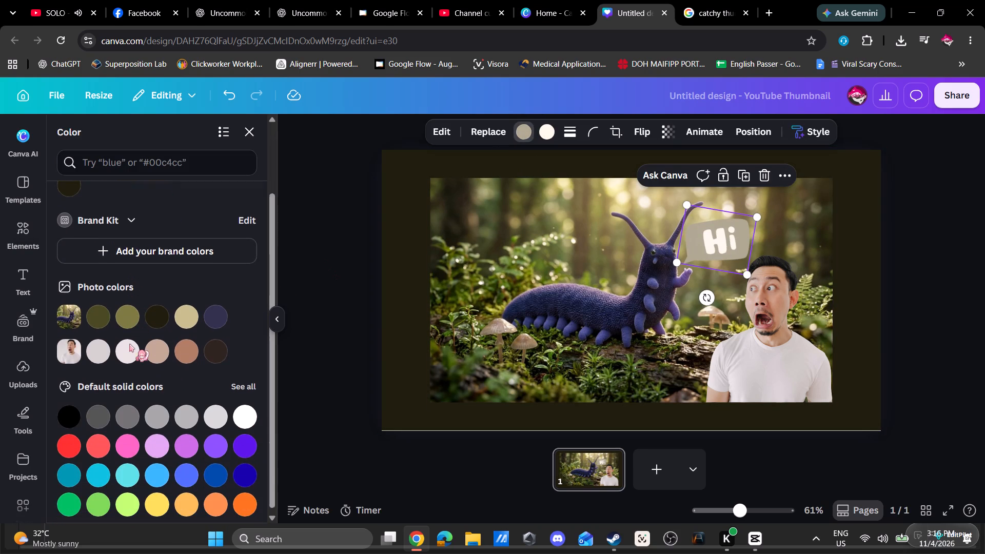
pyautogui.scroll(-2, 128, 351)
pyautogui.click(160, 496)
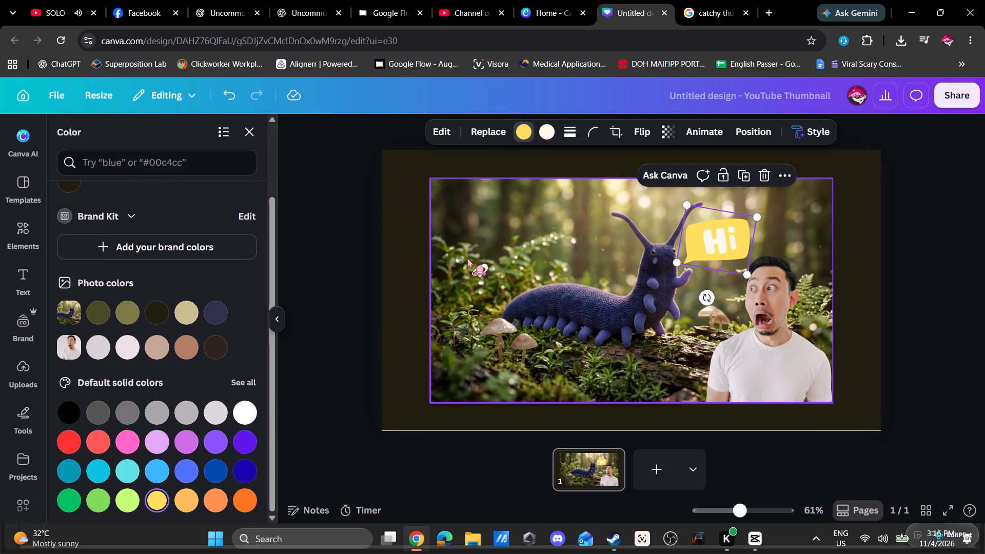
# Recolor the white "Hi" lettering in the speech bubble to the default solid black.
pyautogui.click(546, 135)
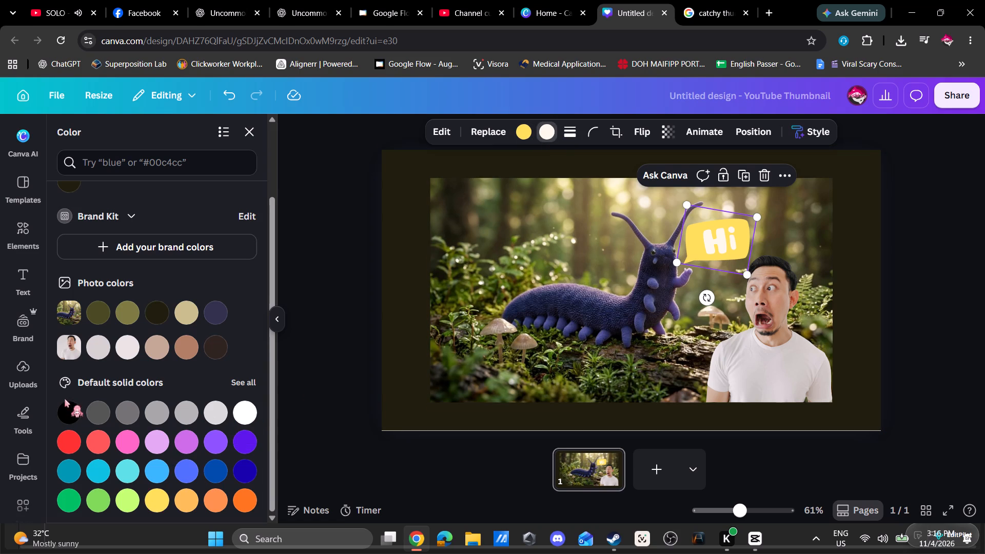
pyautogui.click(79, 413)
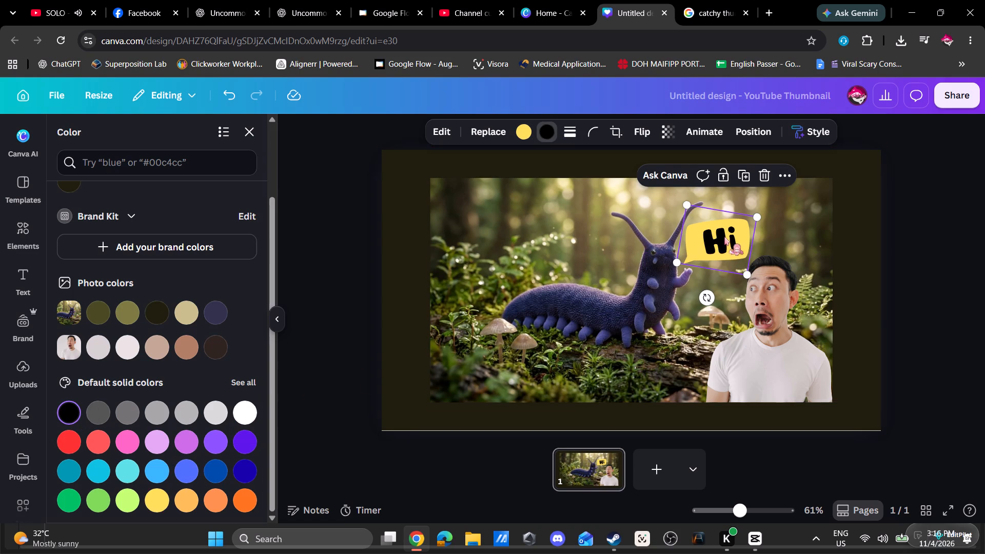
pyautogui.click(794, 233)
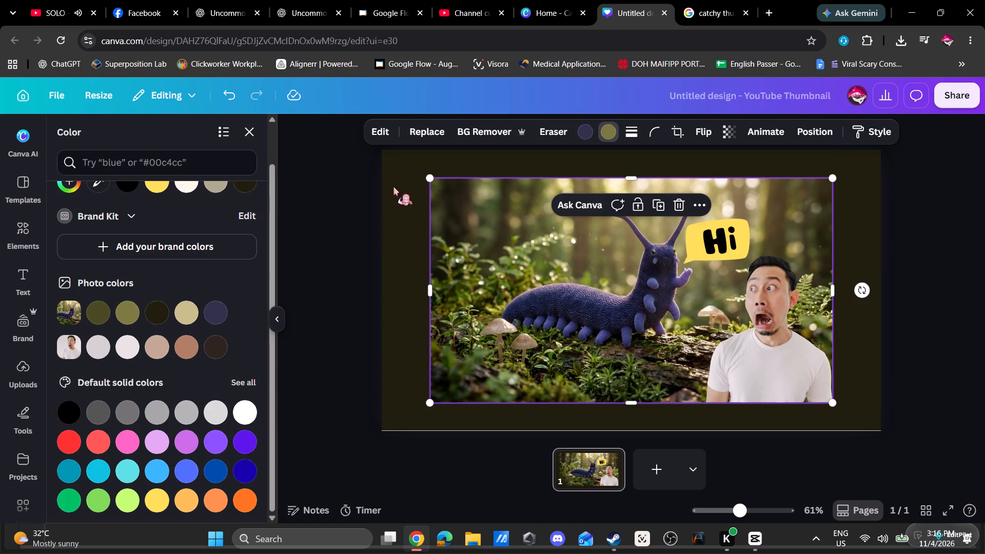
# Adjust the shocked man's size and place him along the forest image's bottom edge, near its right side and below the "Hi" bubble.
pyautogui.click(718, 16)
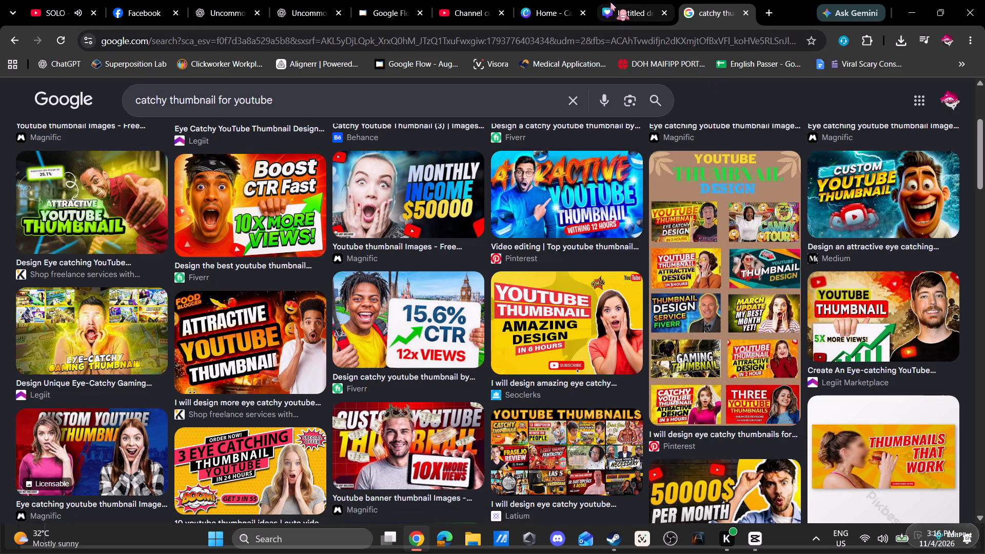
pyautogui.click(625, 8)
pyautogui.click(714, 314)
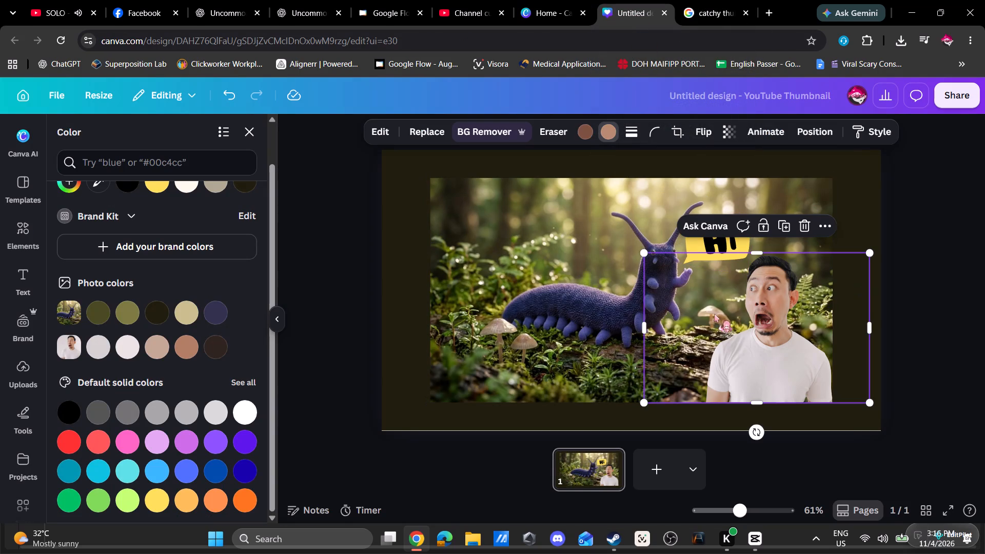
pyautogui.moveTo(646, 254); pyautogui.dragTo(603, 243)
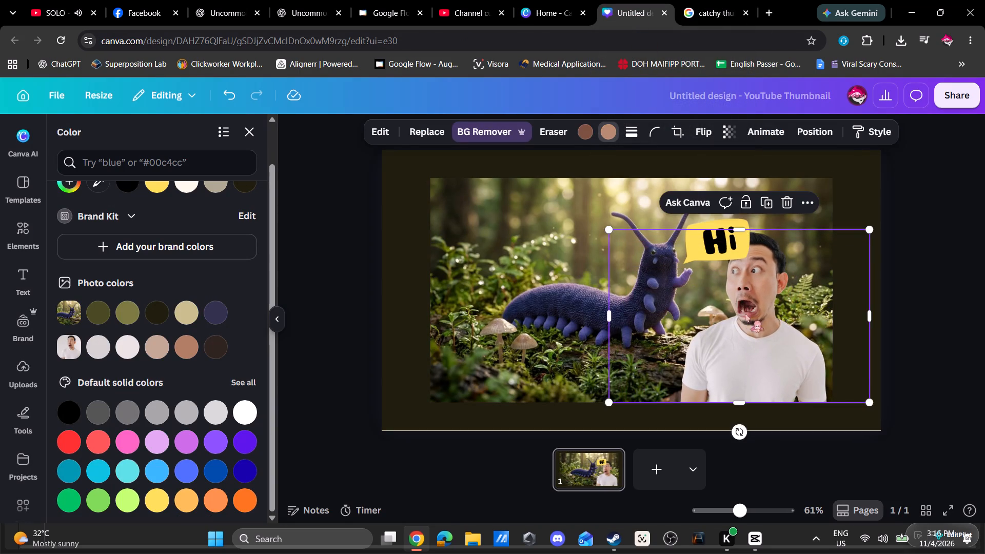
pyautogui.moveTo(749, 315); pyautogui.dragTo(779, 310)
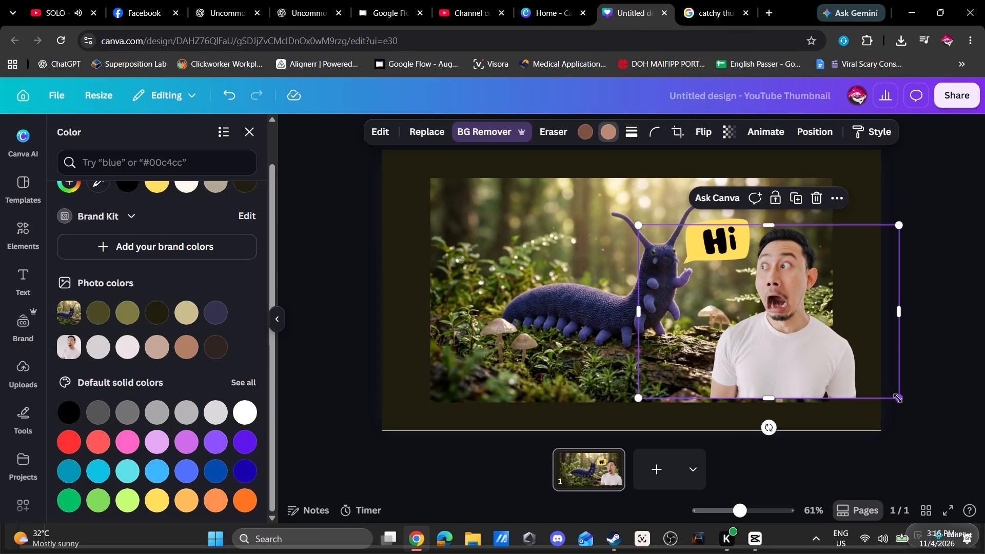
pyautogui.moveTo(898, 398); pyautogui.dragTo(834, 386)
pyautogui.moveTo(792, 331); pyautogui.dragTo(781, 370)
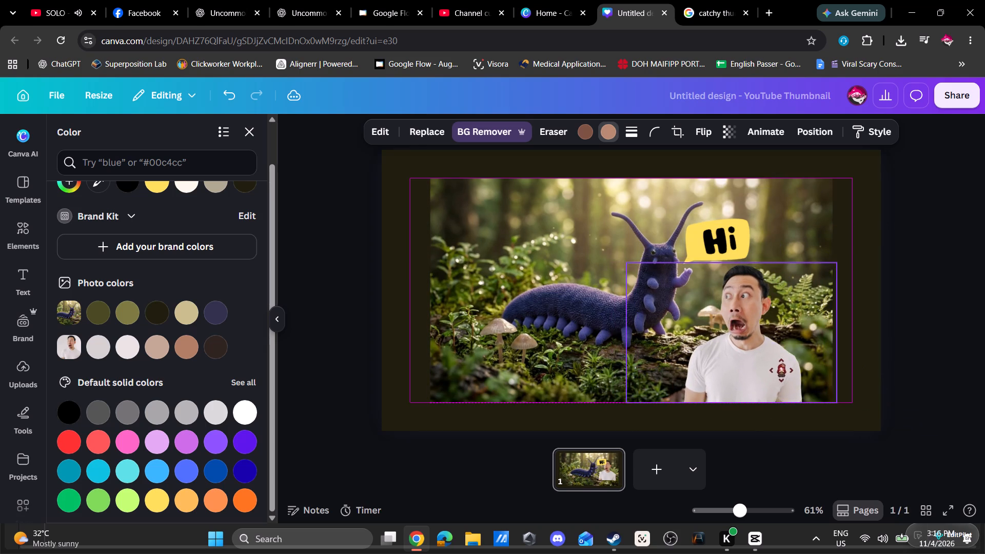
pyautogui.moveTo(781, 370); pyautogui.dragTo(807, 364)
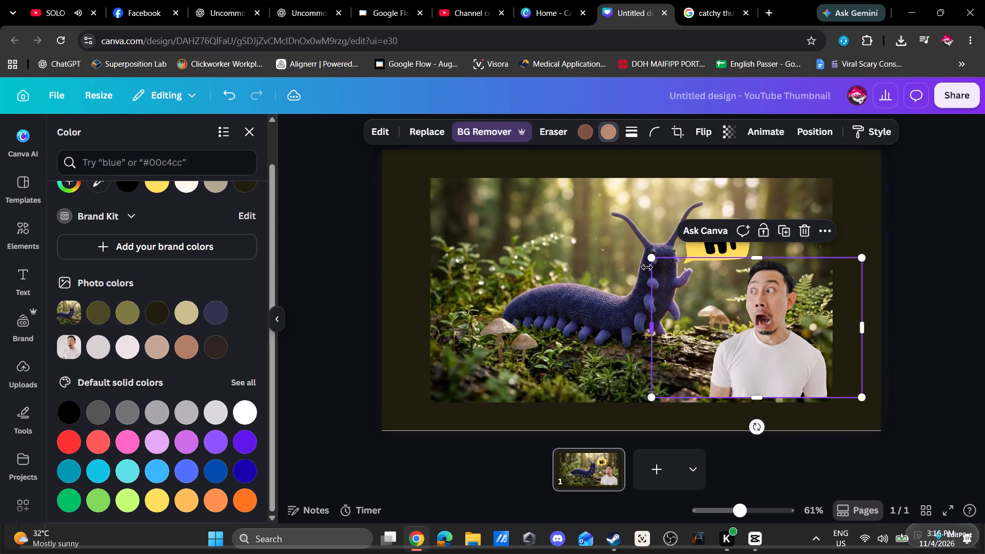
pyautogui.moveTo(656, 262); pyautogui.dragTo(640, 258)
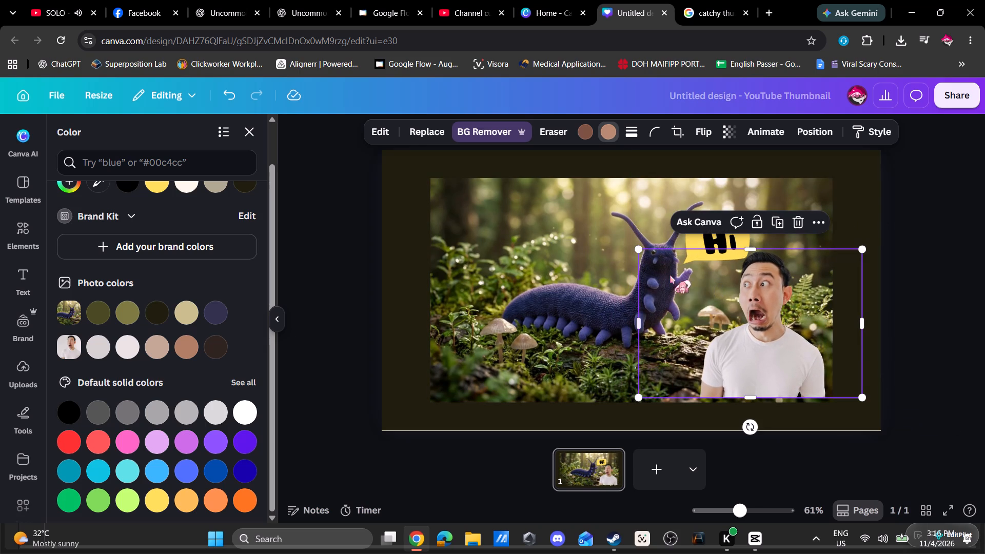
pyautogui.moveTo(748, 320); pyautogui.dragTo(759, 322)
pyautogui.click(941, 217)
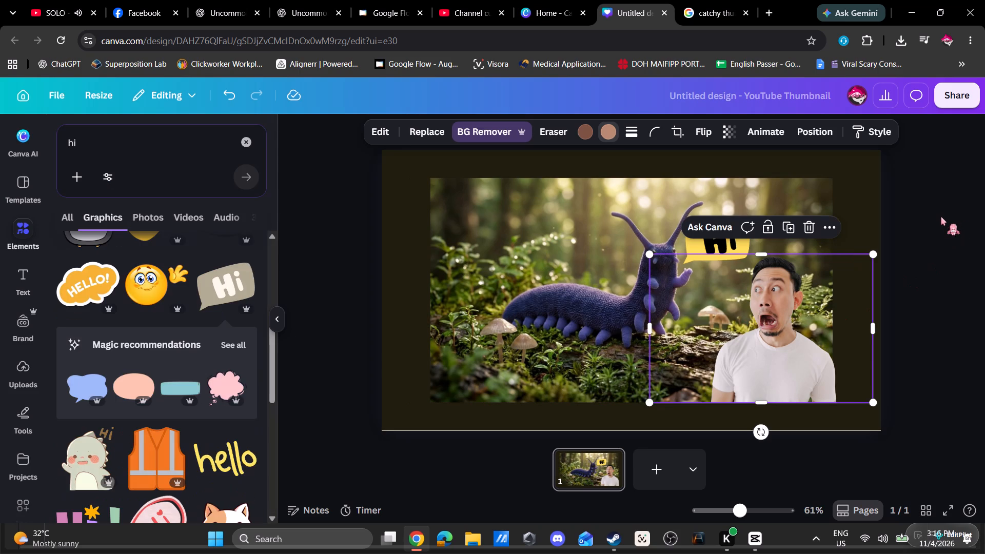
pyautogui.click(916, 199)
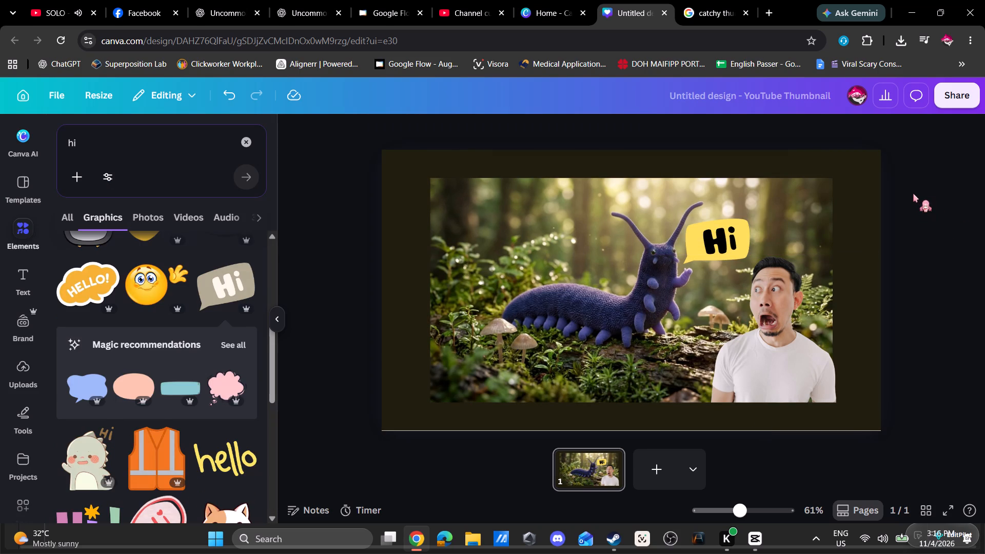
# Enlarge the man's cutout upward to a height of about 440 so his head reaches beside the "Hi" bubble.
pyautogui.click(771, 275)
pyautogui.moveTo(765, 258); pyautogui.dragTo(769, 233)
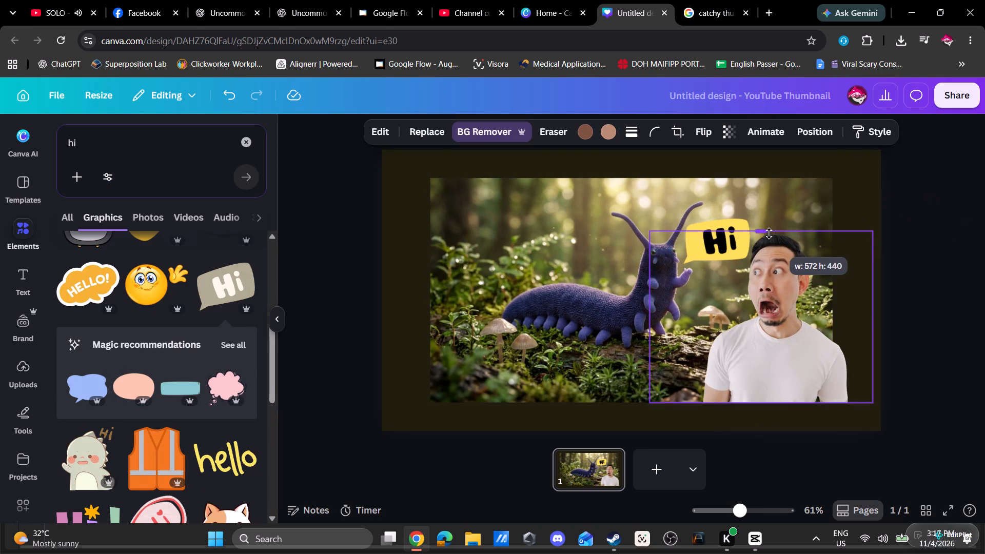
pyautogui.moveTo(769, 233); pyautogui.dragTo(769, 232)
pyautogui.click(914, 303)
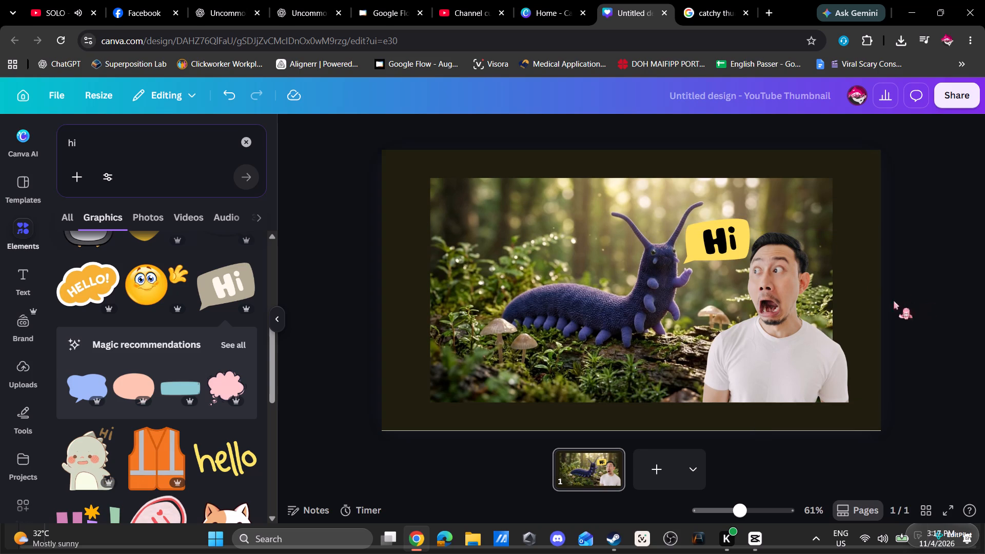
# Move the man slightly right, clear of the "Hi" bubble, and crop his cutout flush with the forest image's right edge.
pyautogui.click(822, 367)
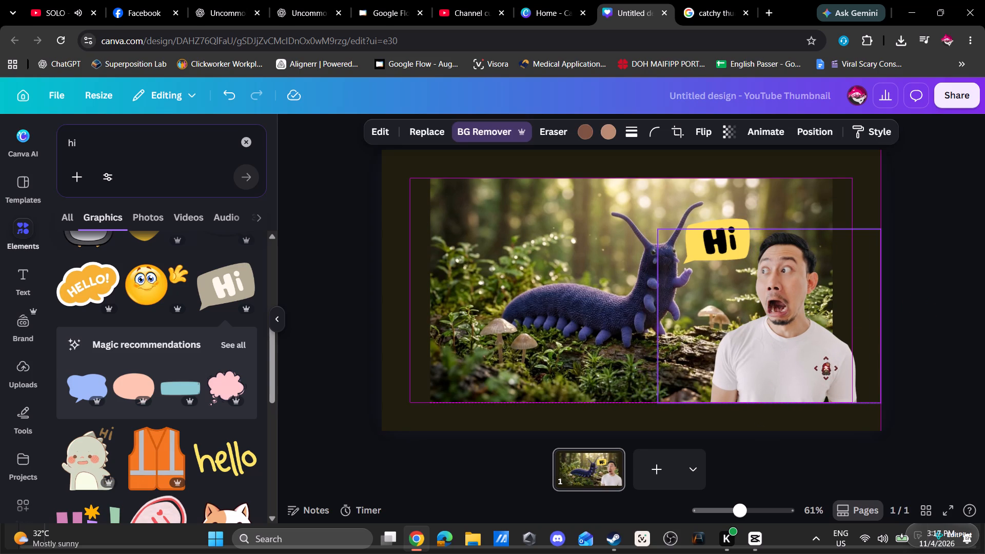
pyautogui.moveTo(881, 316); pyautogui.dragTo(842, 321)
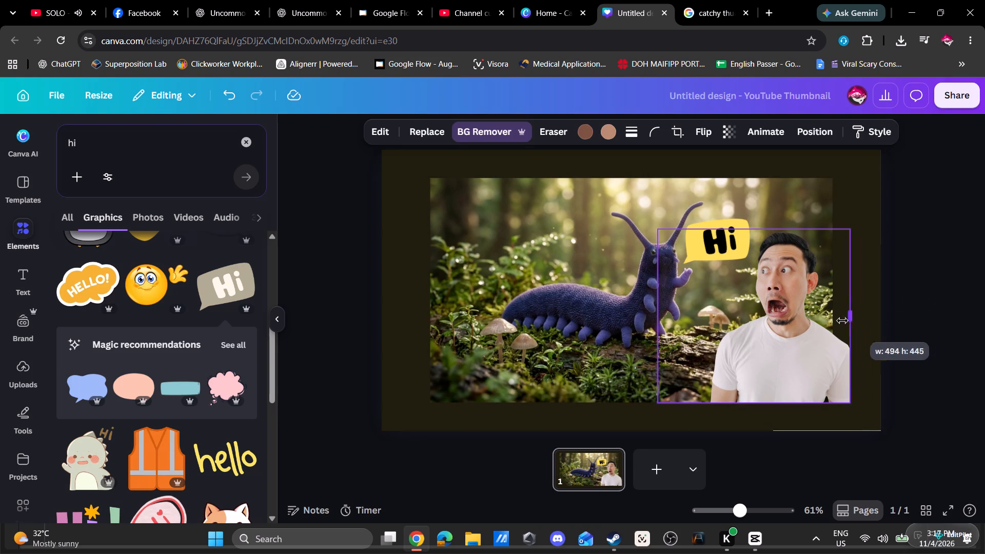
pyautogui.moveTo(842, 321); pyautogui.dragTo(834, 321)
pyautogui.click(920, 306)
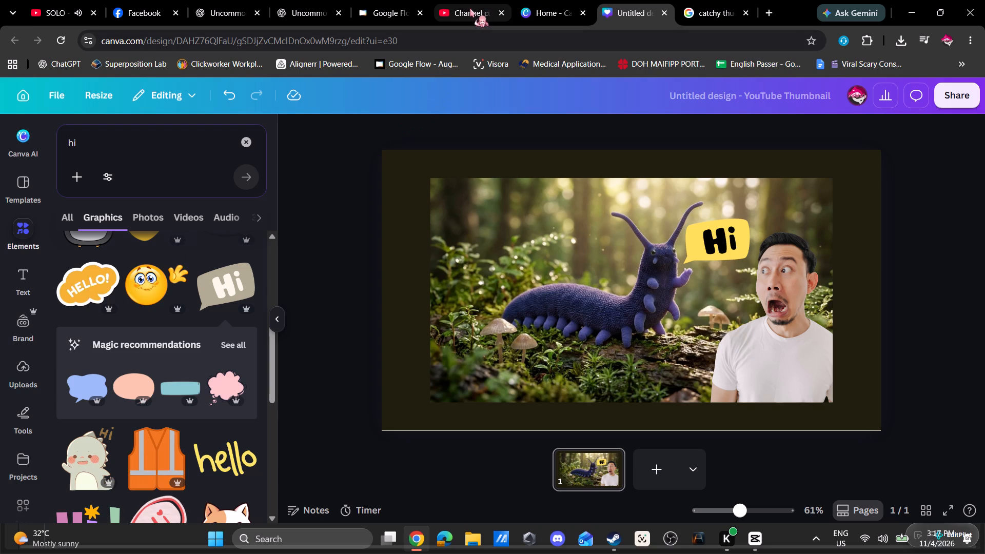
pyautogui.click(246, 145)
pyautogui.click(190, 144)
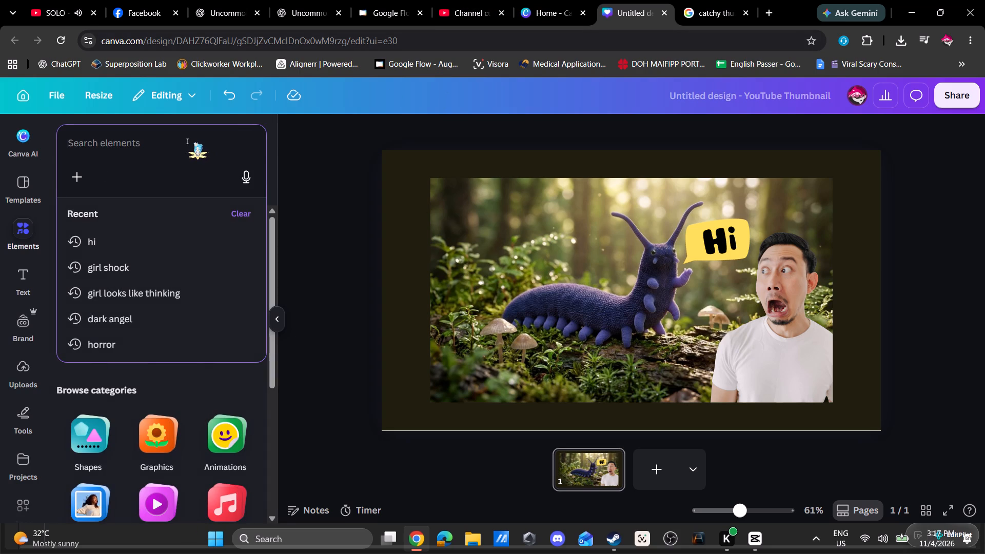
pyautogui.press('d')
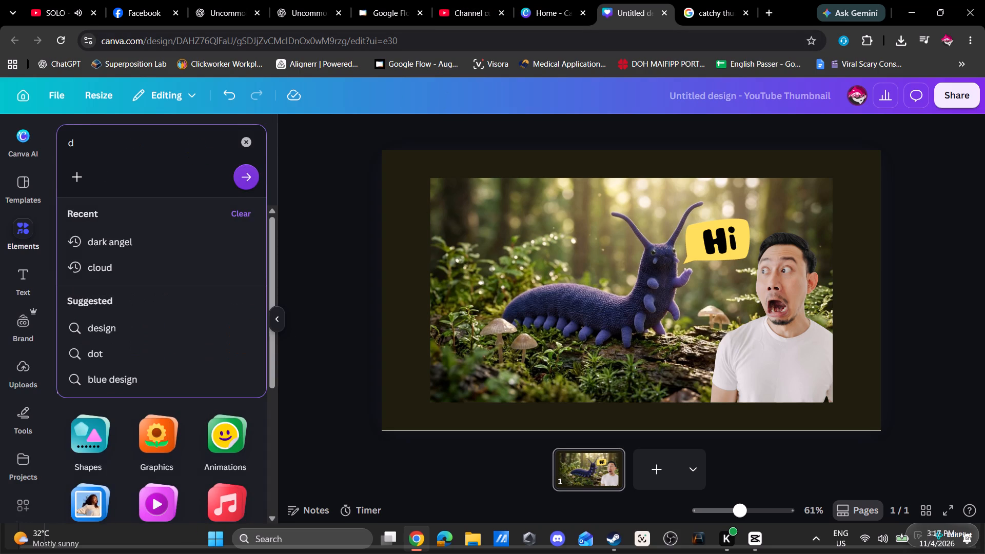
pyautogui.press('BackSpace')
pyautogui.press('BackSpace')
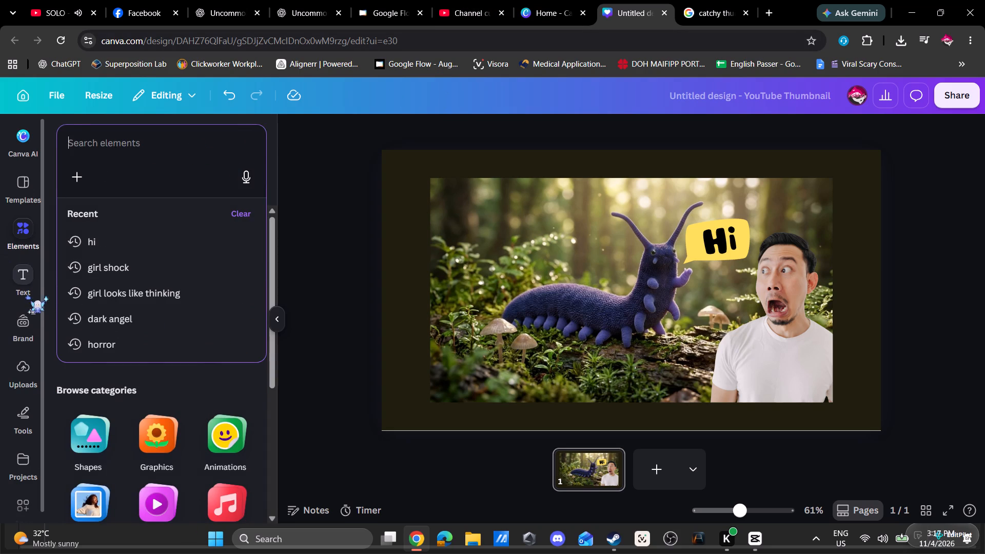
# Browse the ready-made text styles and font combinations for a title style for the thumbnail.
pyautogui.moveTo(24, 279); pyautogui.dragTo(23, 272)
pyautogui.scroll(-5, 135, 328)
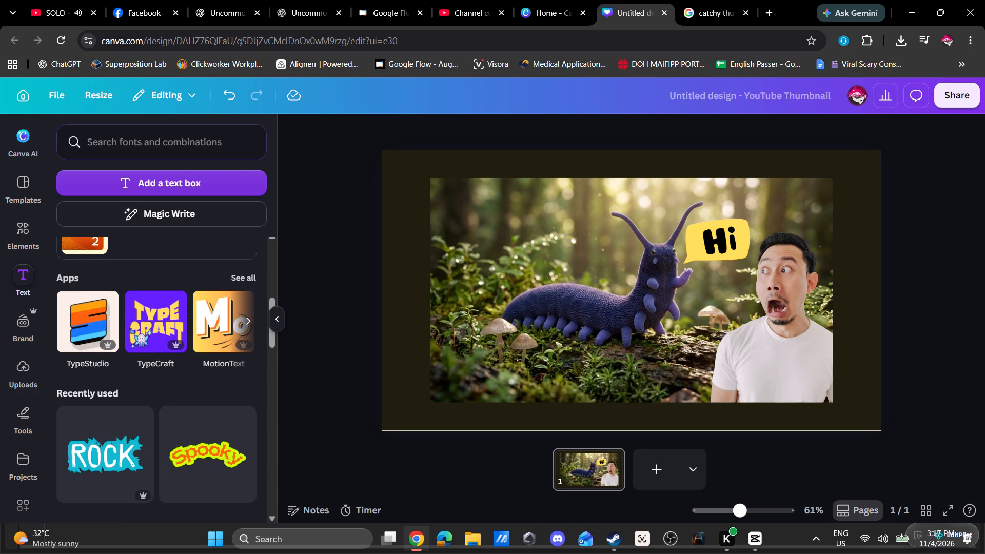
pyautogui.scroll(-6, 130, 328)
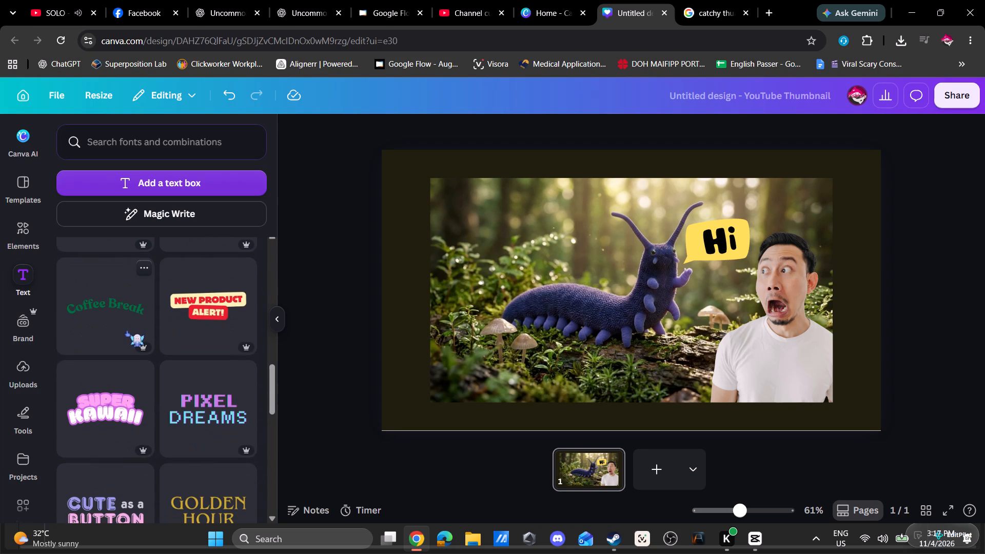
pyautogui.scroll(-6, 127, 328)
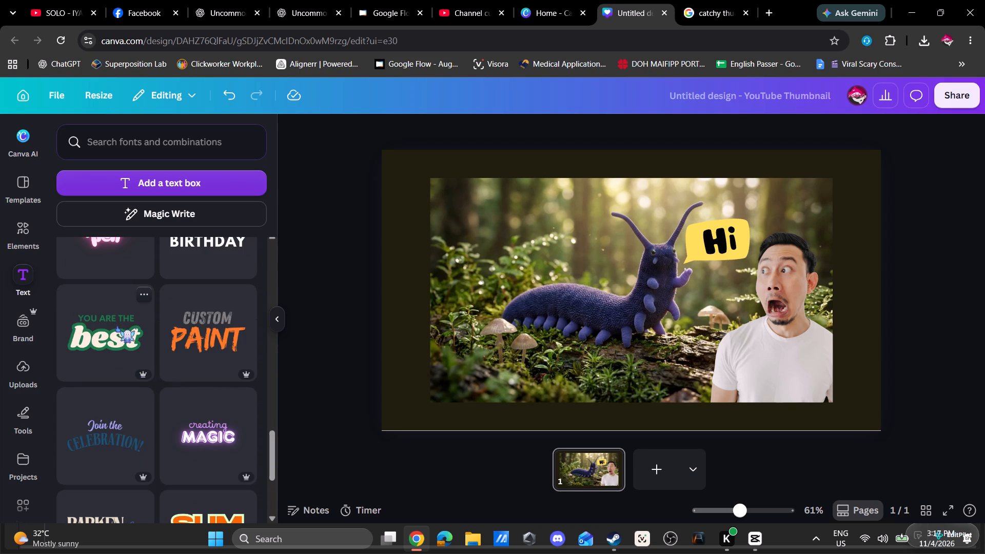
pyautogui.scroll(-2, 199, 275)
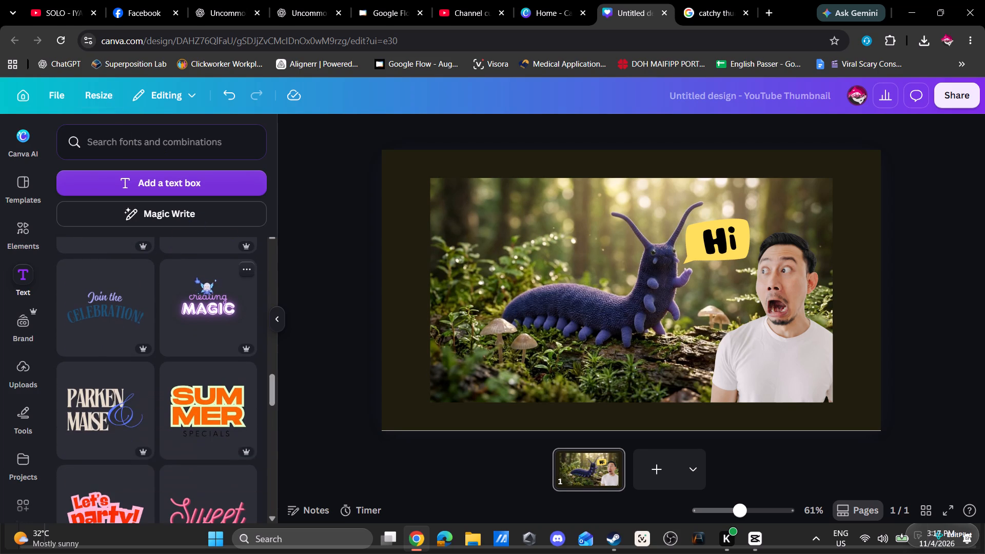
# Search Google Images for "catchy thumbnail for trivia" and look through the results for title ideas.
pyautogui.click(710, 13)
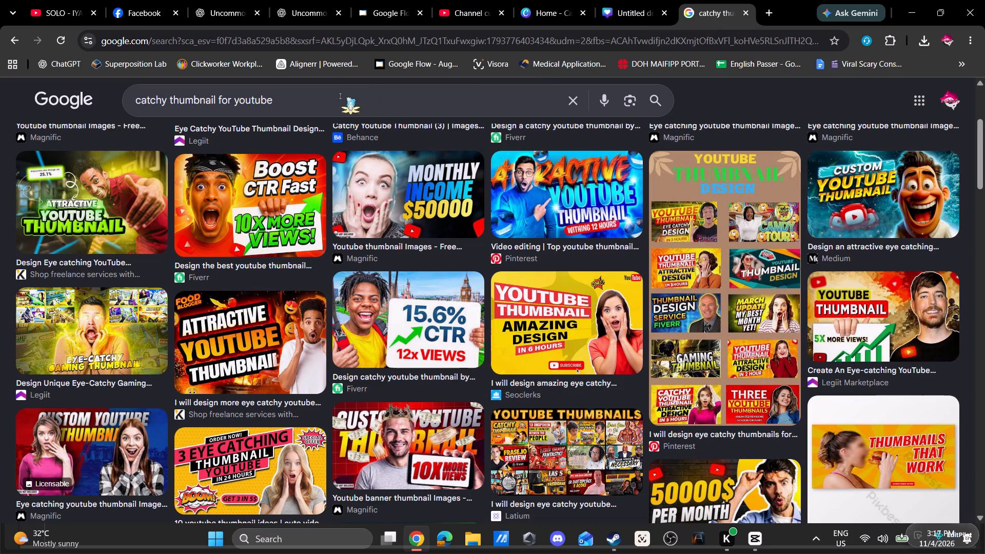
pyautogui.click(218, 102)
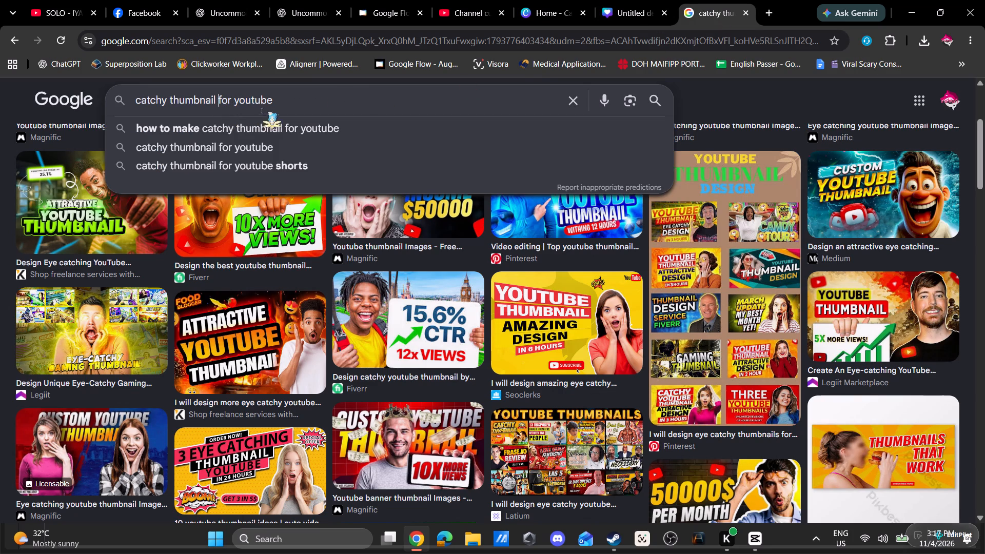
pyautogui.moveTo(298, 106); pyautogui.dragTo(236, 103)
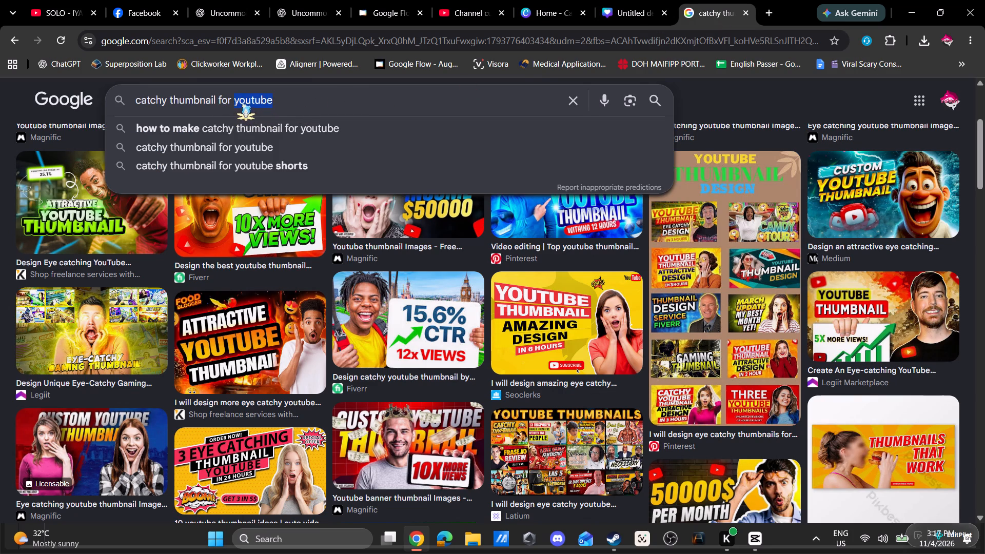
pyautogui.write('trivia')
pyautogui.press('Return')
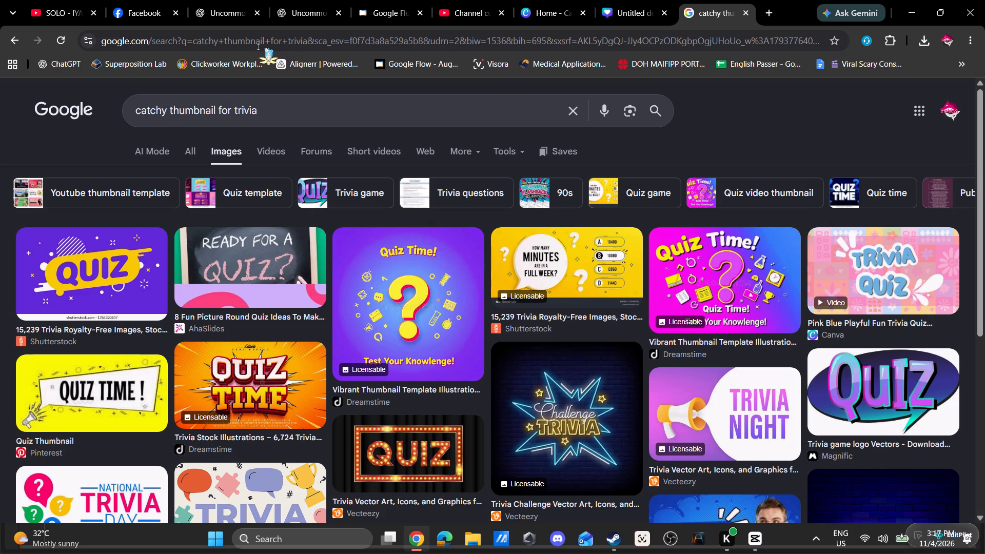
pyautogui.scroll(-4, 253, 54)
pyautogui.scroll(-4, 476, 360)
pyautogui.scroll(3, 184, 128)
# Search Google Images for "catchy thumbnail do you know?", look through the example thumbnails, and return to the Canva design.
pyautogui.moveTo(313, 104); pyautogui.dragTo(195, 102)
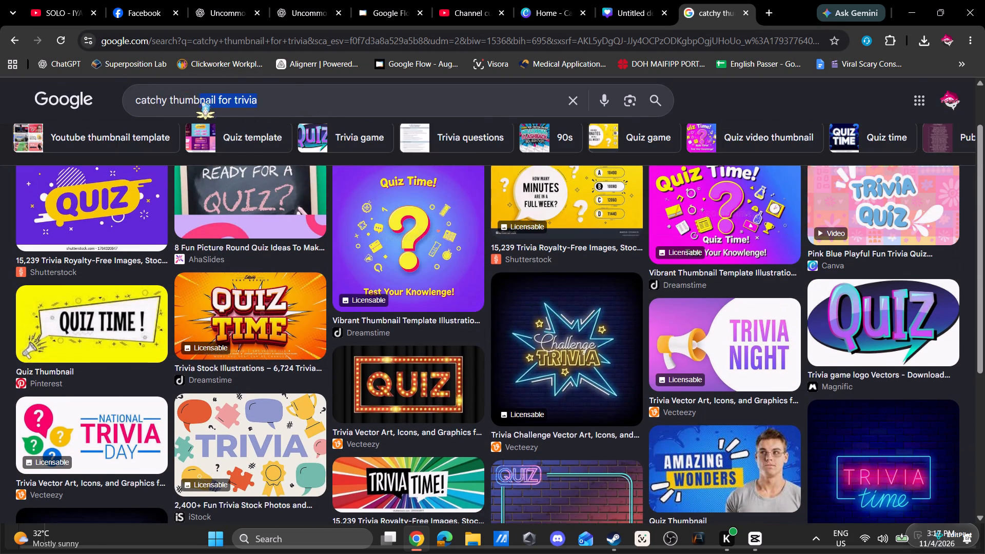
pyautogui.moveTo(195, 102); pyautogui.dragTo(221, 105)
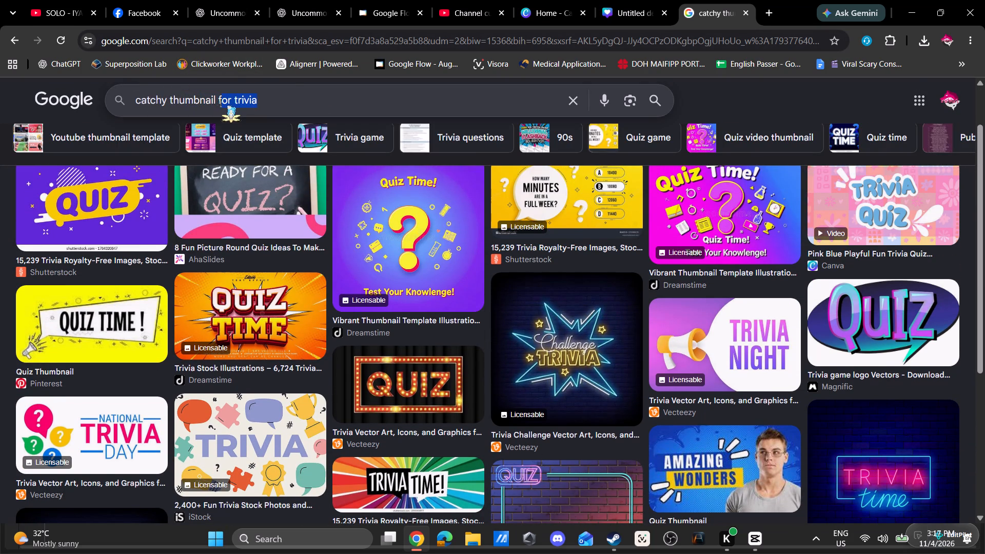
pyautogui.press('BackSpace')
pyautogui.press('BackSpace')
pyautogui.write('do you know?')
pyautogui.press('Return')
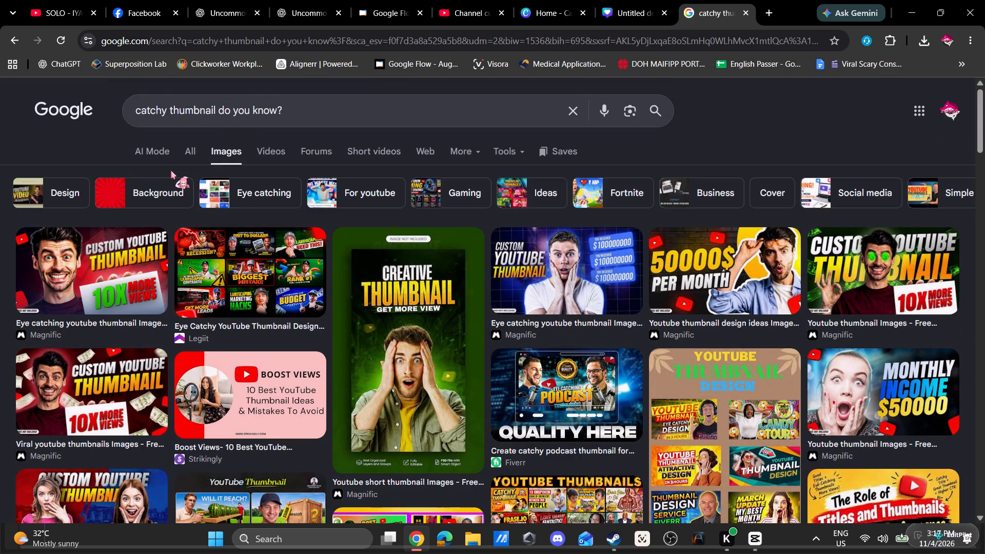
pyautogui.scroll(-4, 167, 207)
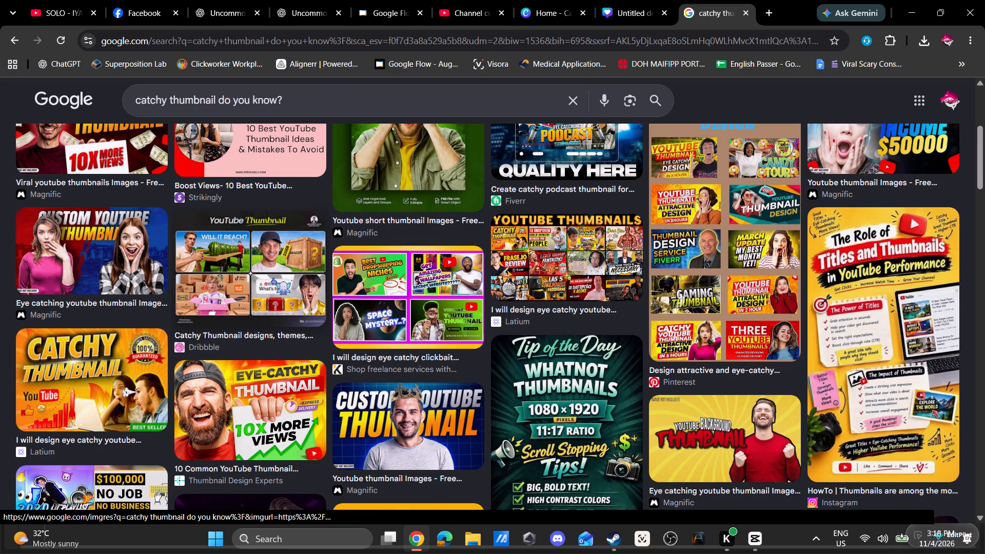
pyautogui.scroll(-4, 272, 276)
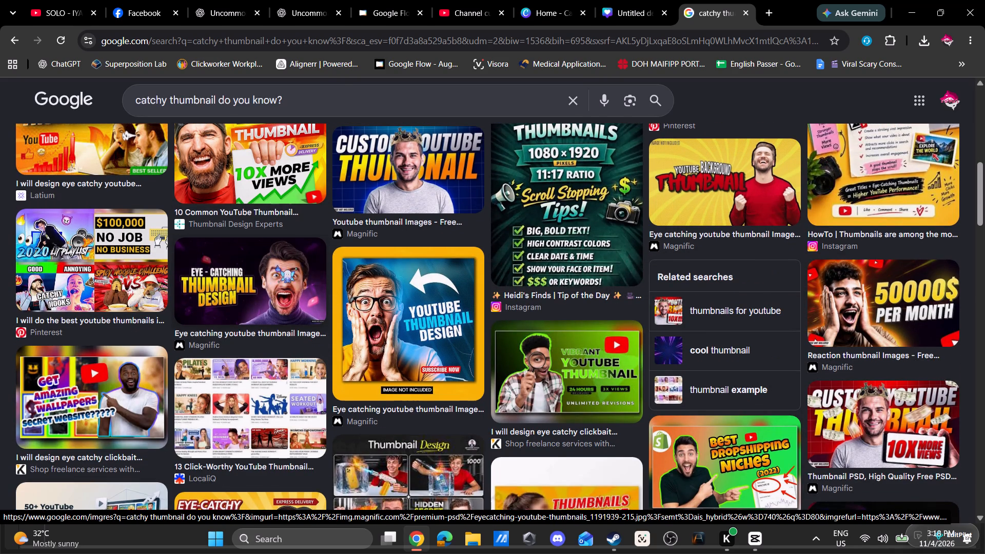
pyautogui.click(638, 8)
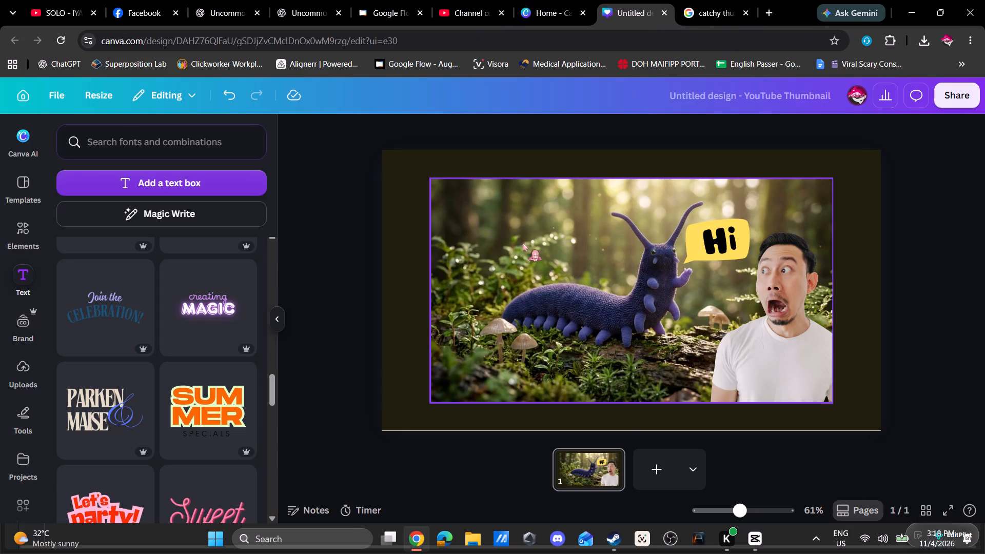
# Move the forest image to the page's top-left corner and enlarge it to fill the whole thumbnail.
pyautogui.moveTo(515, 242); pyautogui.dragTo(509, 241)
pyautogui.moveTo(424, 177); pyautogui.dragTo(386, 149)
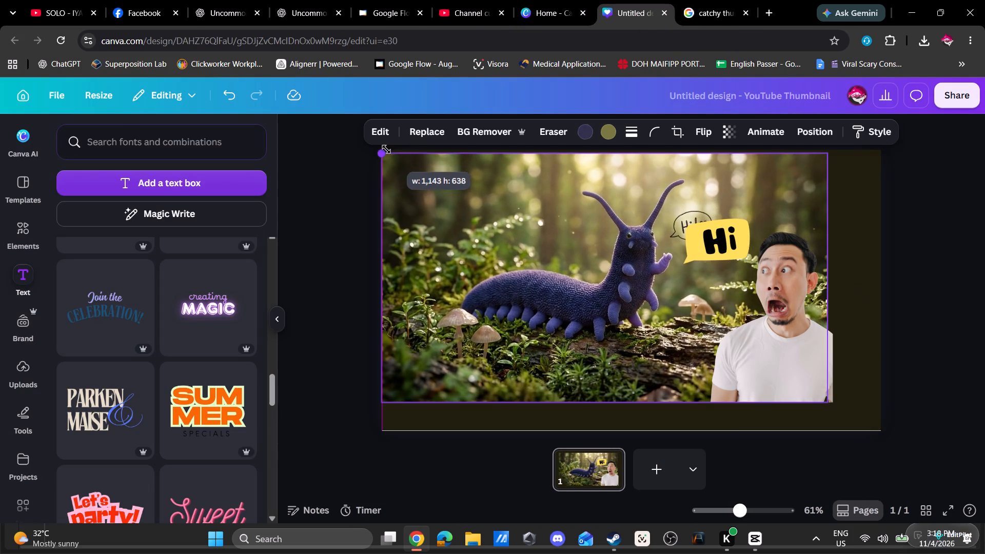
pyautogui.moveTo(386, 149); pyautogui.dragTo(387, 138)
pyautogui.moveTo(548, 227); pyautogui.dragTo(548, 221)
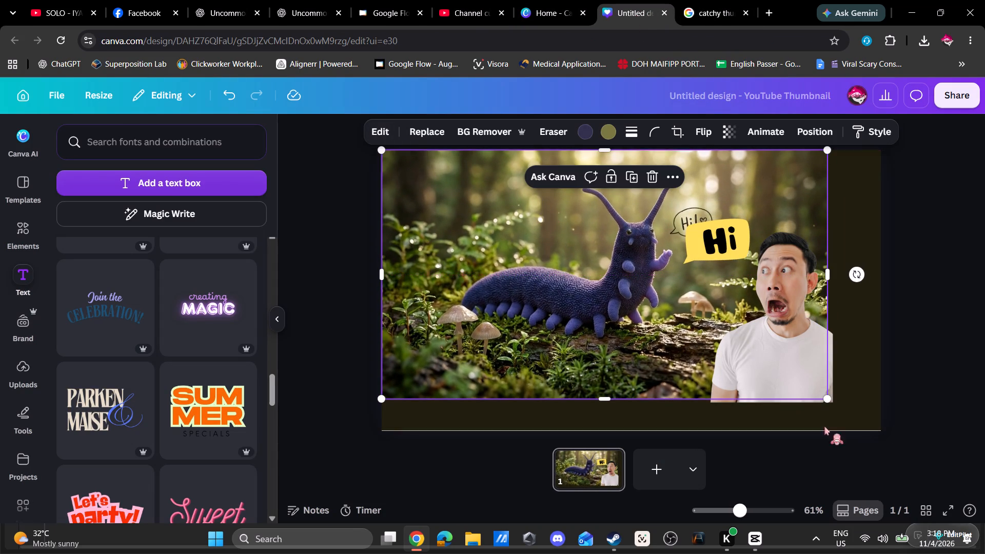
pyautogui.moveTo(829, 402); pyautogui.dragTo(883, 430)
# Move the shocked man to the thumbnail's bottom-right corner and uncrop the right side of his cutout to show his full shoulder.
pyautogui.moveTo(804, 348); pyautogui.dragTo(828, 355)
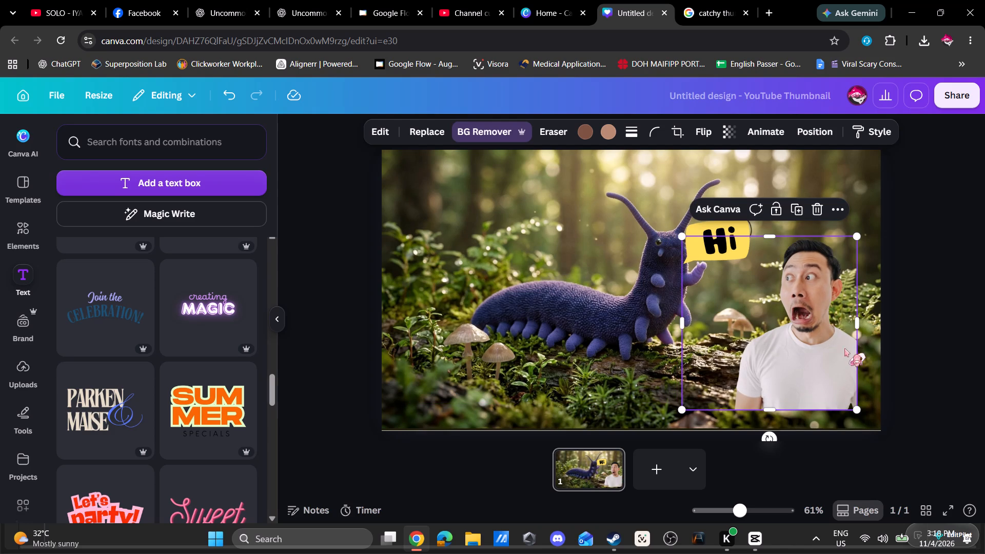
pyautogui.moveTo(857, 324); pyautogui.dragTo(893, 326)
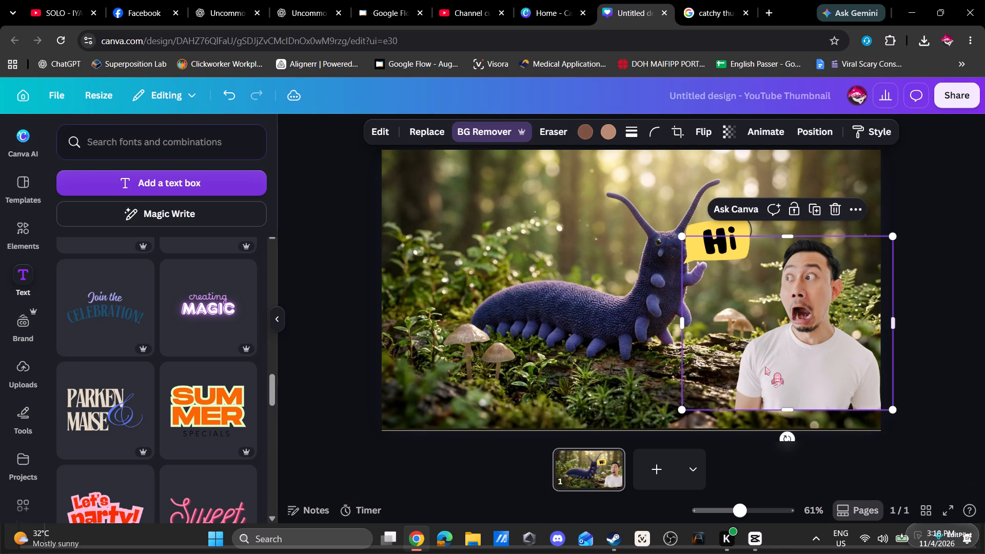
pyautogui.moveTo(757, 373); pyautogui.dragTo(754, 393)
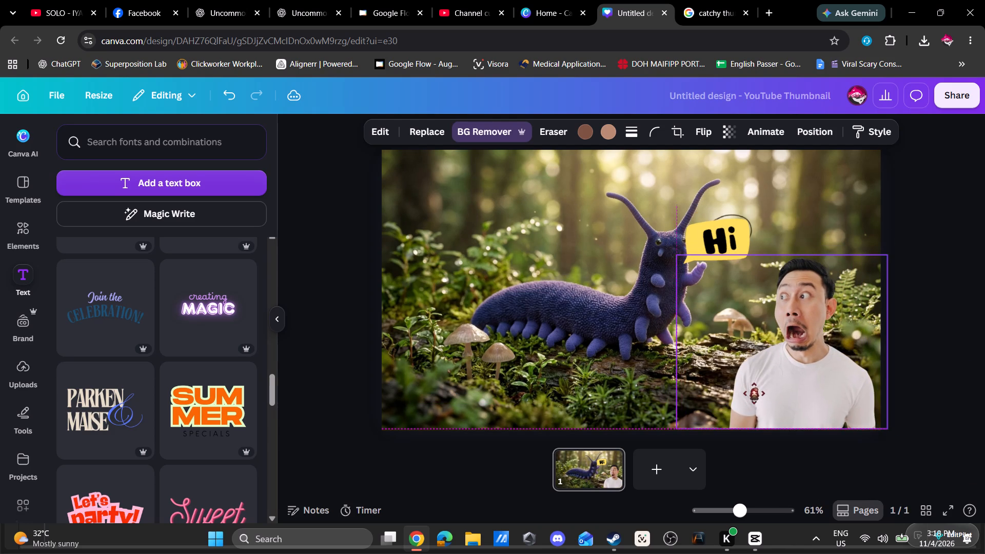
pyautogui.moveTo(754, 393); pyautogui.dragTo(755, 392)
pyautogui.moveTo(755, 392); pyautogui.dragTo(757, 391)
# Enlarge the man so his head reaches the "Hi" bubble's height, keeping him on the bottom edge with his shoulder at the right edge.
pyautogui.moveTo(681, 255); pyautogui.dragTo(656, 238)
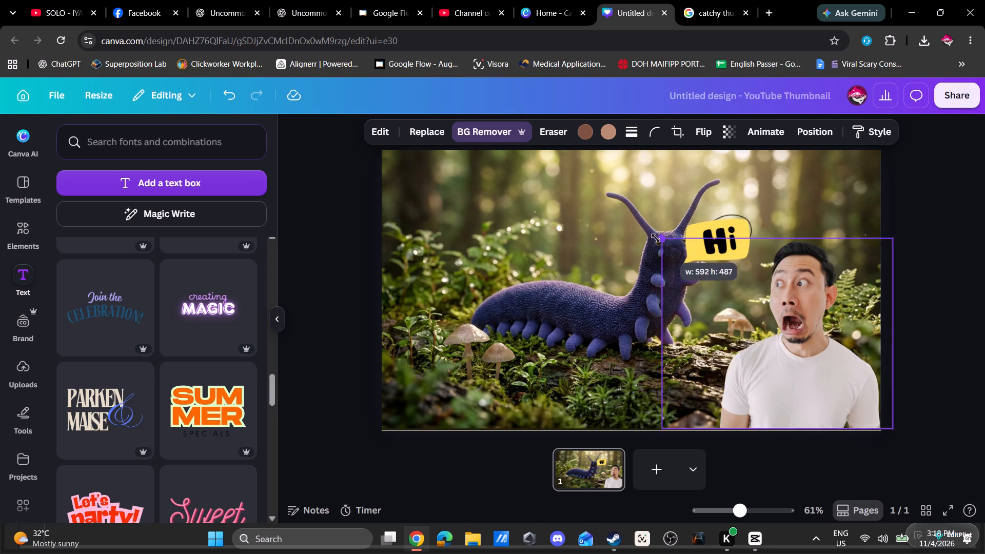
pyautogui.moveTo(656, 238); pyautogui.dragTo(644, 234)
pyautogui.moveTo(777, 228); pyautogui.dragTo(783, 194)
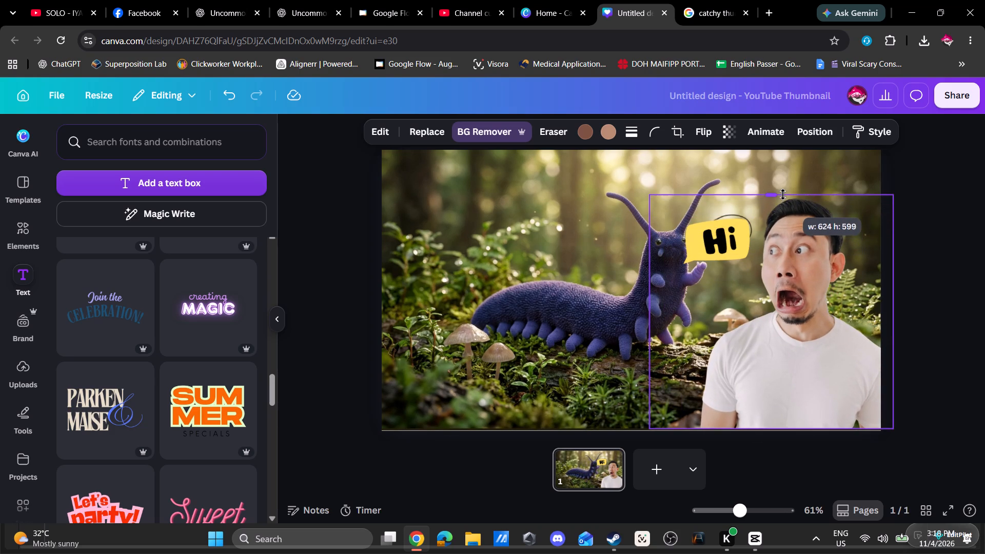
pyautogui.moveTo(783, 194); pyautogui.dragTo(783, 191)
pyautogui.moveTo(815, 307); pyautogui.dragTo(823, 309)
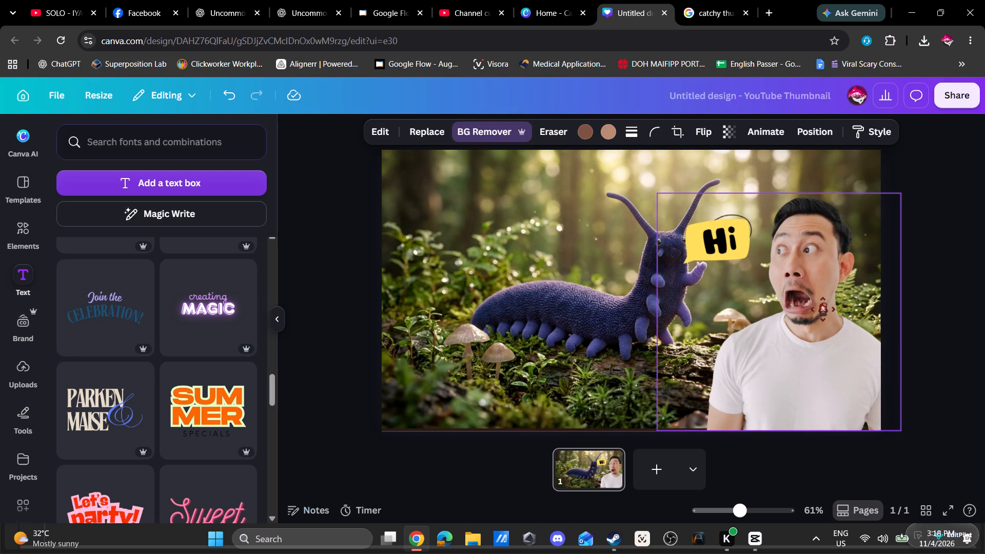
pyautogui.moveTo(823, 309); pyautogui.dragTo(822, 308)
pyautogui.moveTo(654, 193); pyautogui.dragTo(671, 210)
pyautogui.click(777, 321)
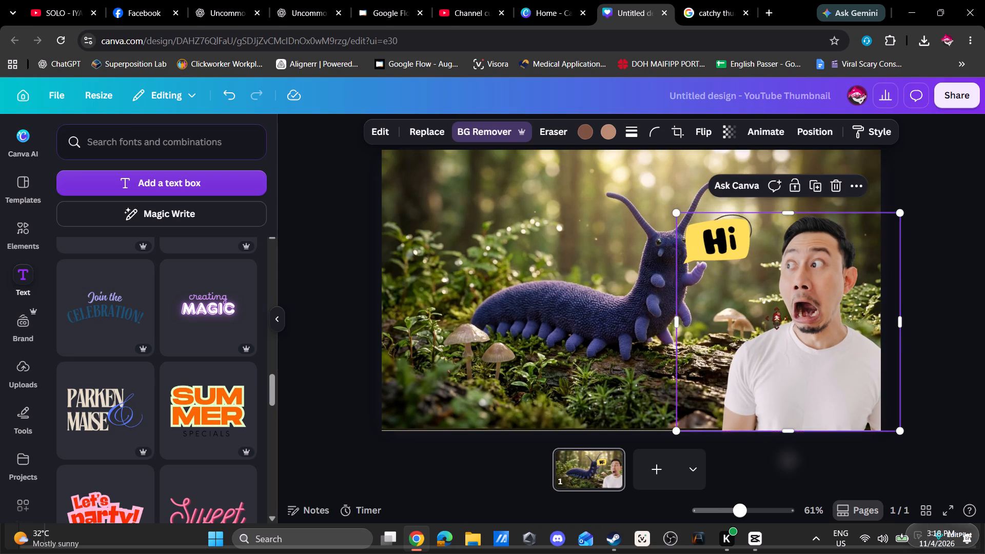
# Move the "Hi" bubble up and right between the worm and the man, covering the image's own speech bubble, and enlarge it slightly.
pyautogui.click(411, 209)
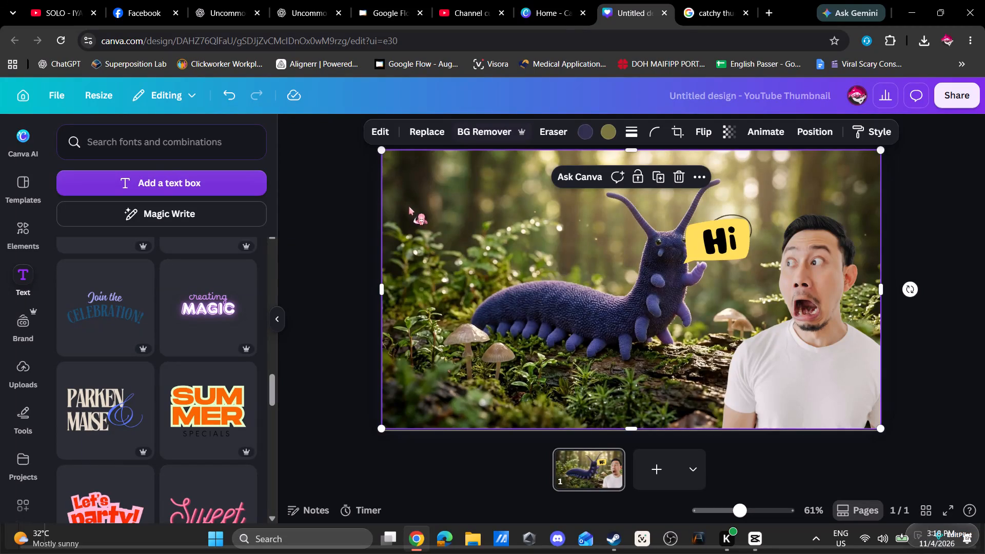
pyautogui.moveTo(736, 244); pyautogui.dragTo(756, 229)
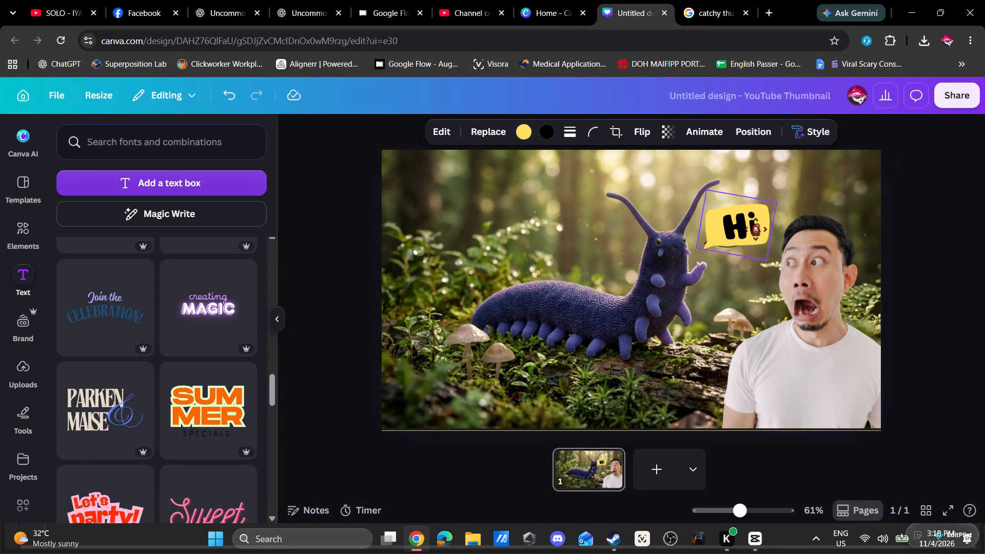
pyautogui.moveTo(756, 229); pyautogui.dragTo(755, 232)
pyautogui.moveTo(774, 207); pyautogui.dragTo(783, 201)
pyautogui.click(754, 226)
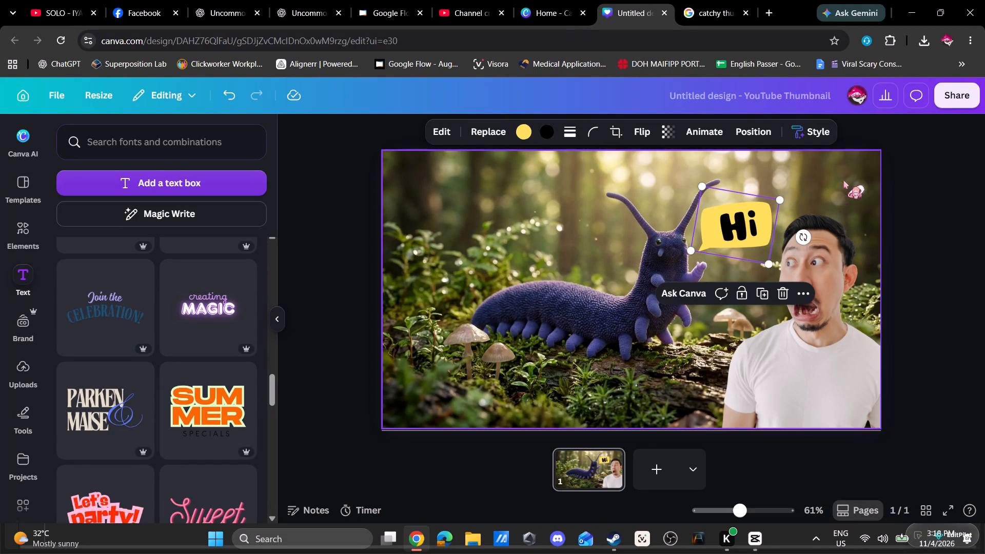
pyautogui.click(898, 183)
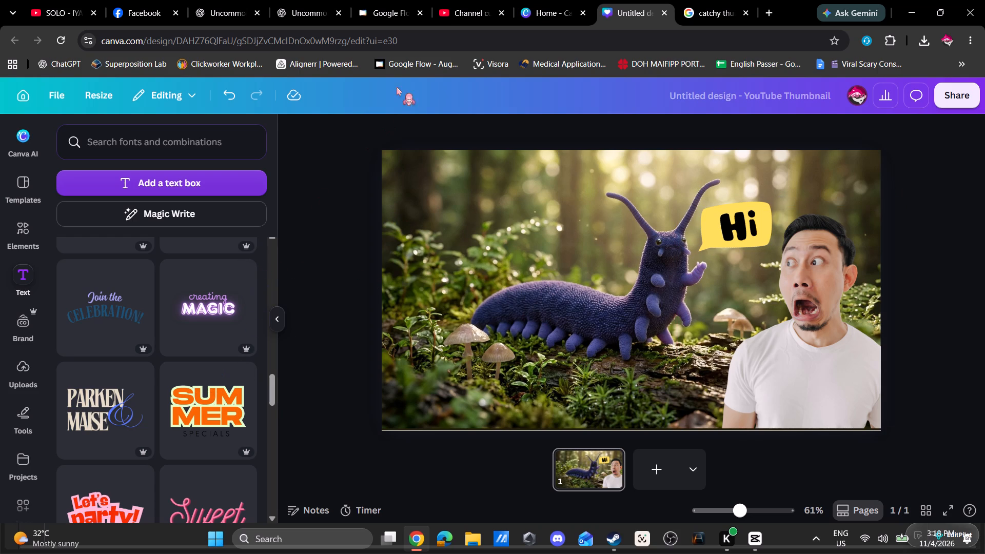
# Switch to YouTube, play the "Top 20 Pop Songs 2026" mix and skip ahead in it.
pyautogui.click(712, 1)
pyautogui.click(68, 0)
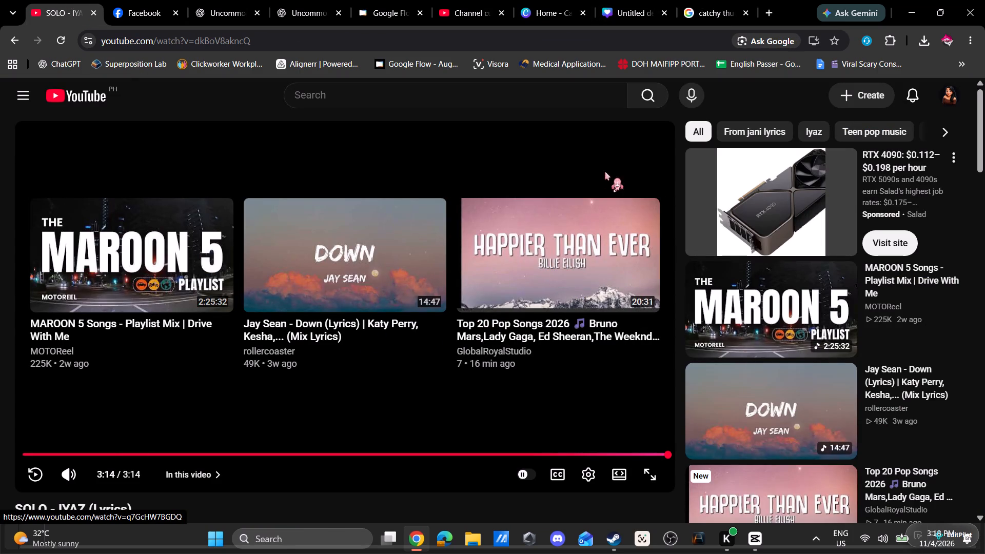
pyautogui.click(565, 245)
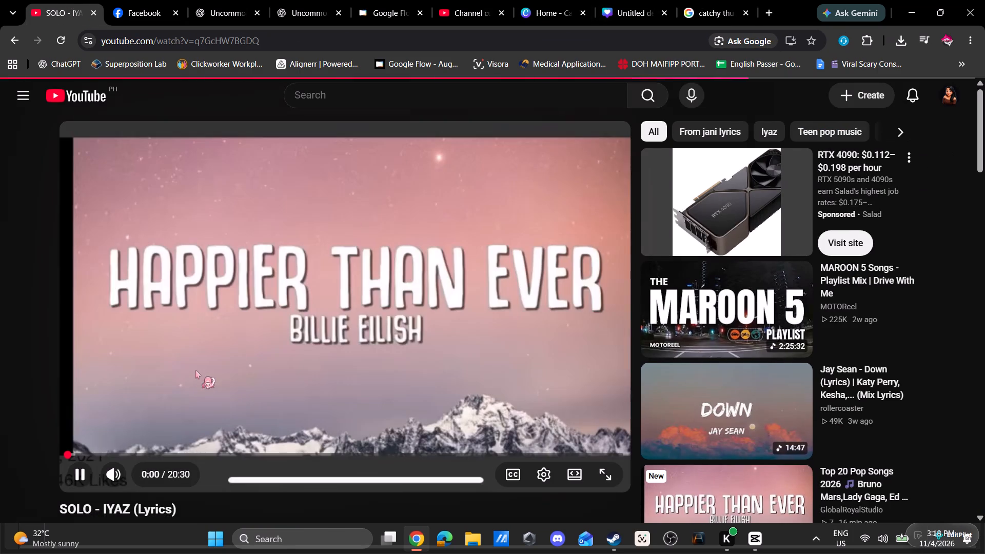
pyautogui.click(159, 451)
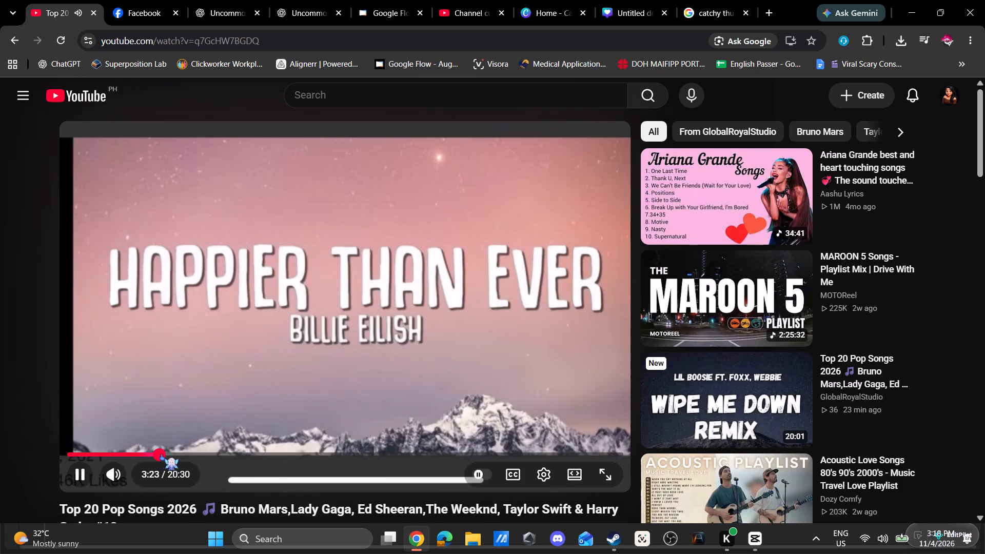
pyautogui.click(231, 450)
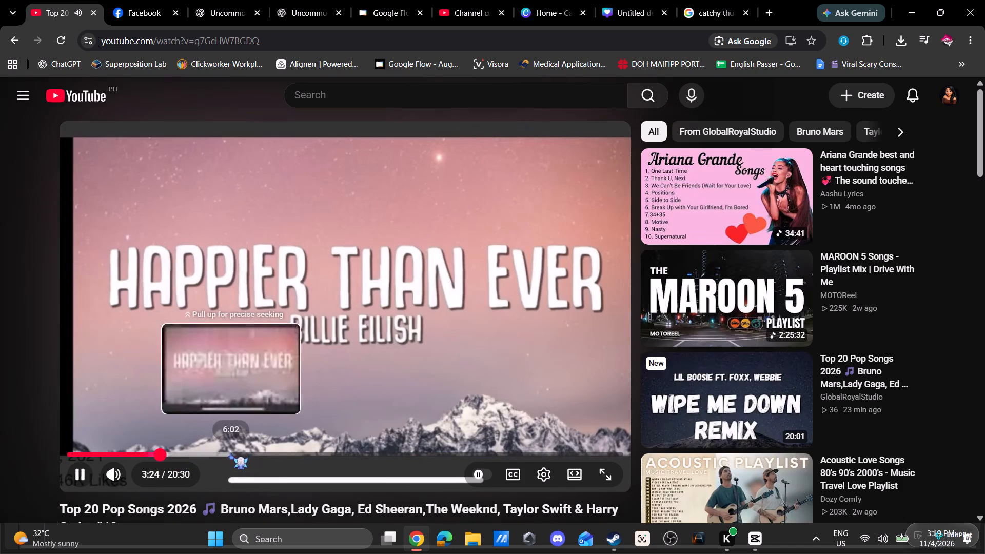
# Search YouTube for "drunk in your benz billie eilish" and play the official "Happier Than Ever" music video.
pyautogui.click(373, 96)
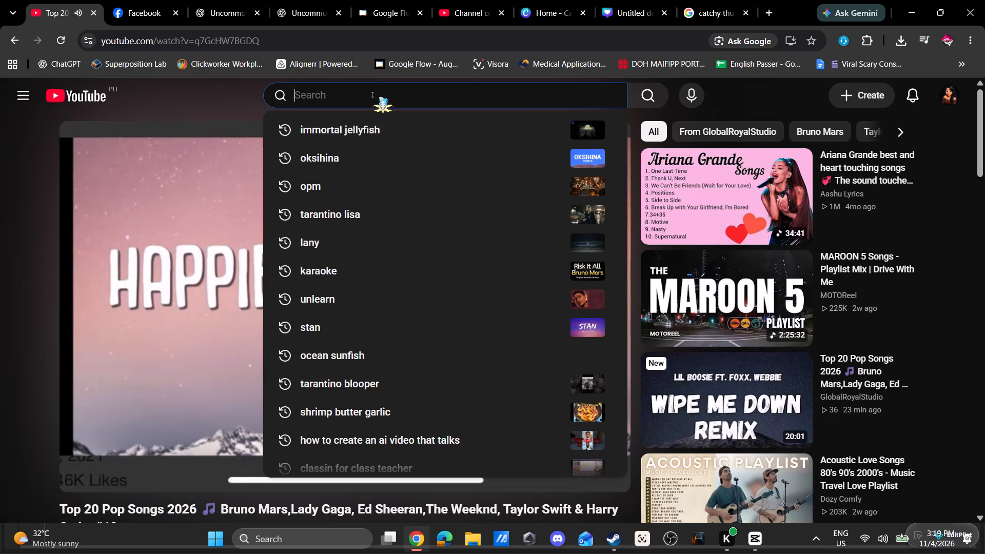
pyautogui.write('drunk in')
pyautogui.press('space')
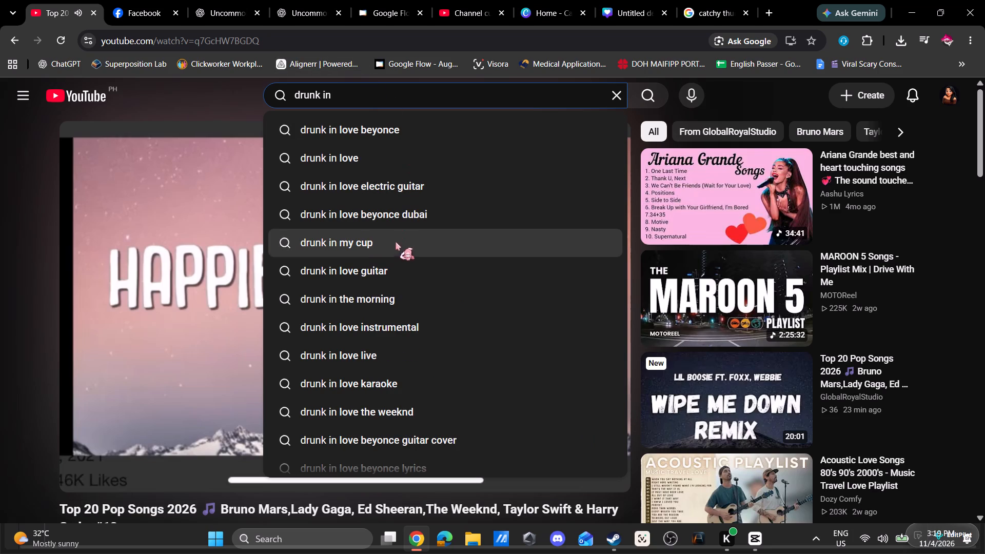
pyautogui.write('your')
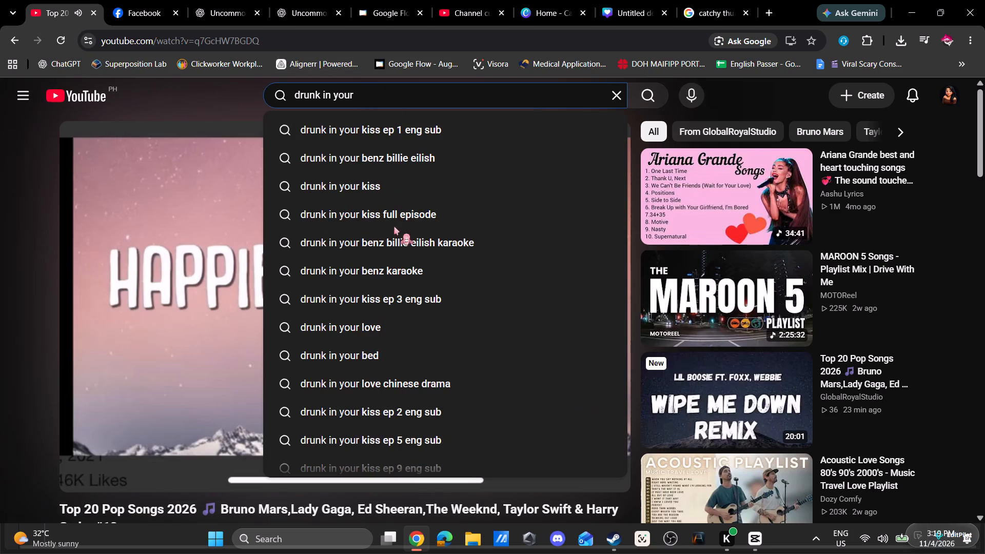
pyautogui.click(424, 159)
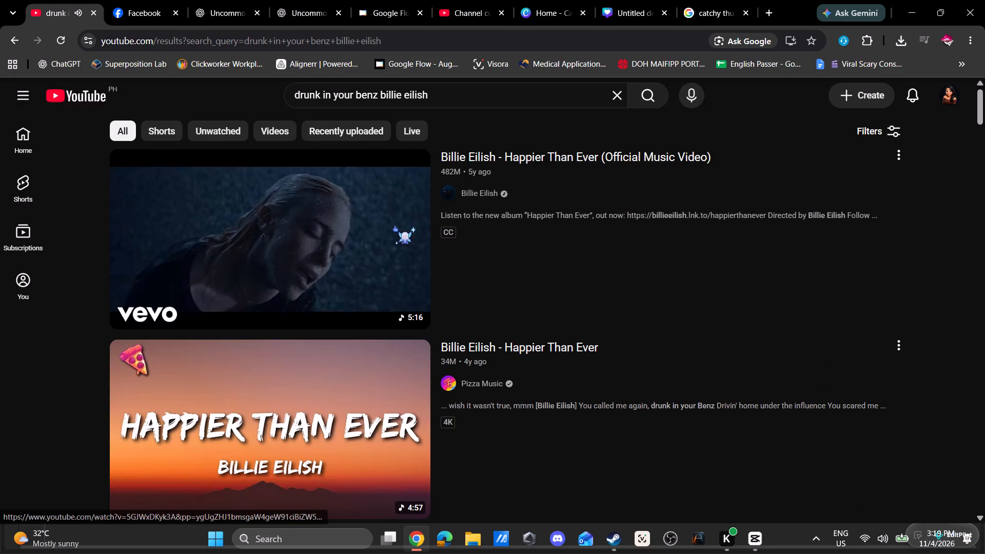
pyautogui.press('space')
pyautogui.click(347, 244)
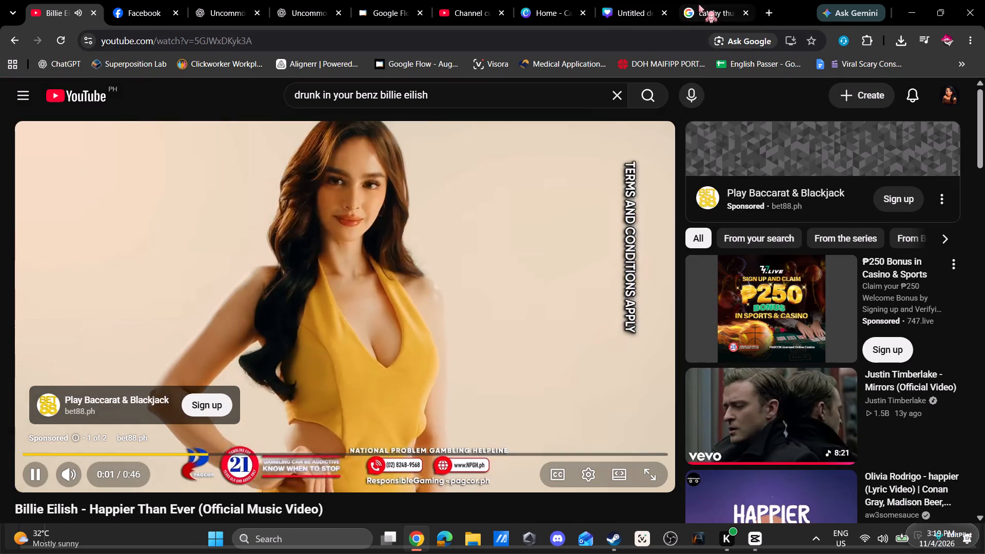
# Look further through the Google Images results for "catchy thumbnail do you know?" and return to the Canva design.
pyautogui.click(705, 3)
pyautogui.scroll(-3, 439, 274)
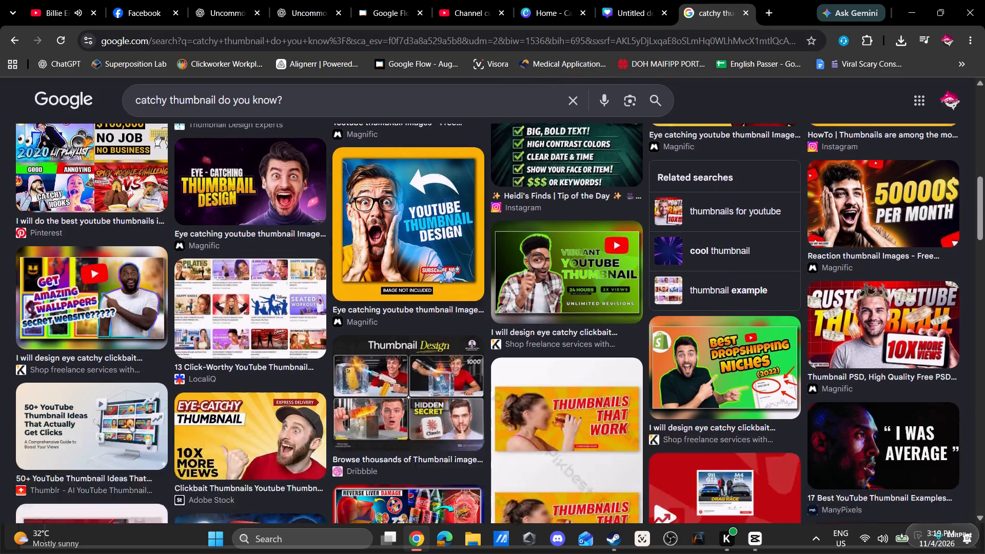
pyautogui.scroll(-6, 439, 264)
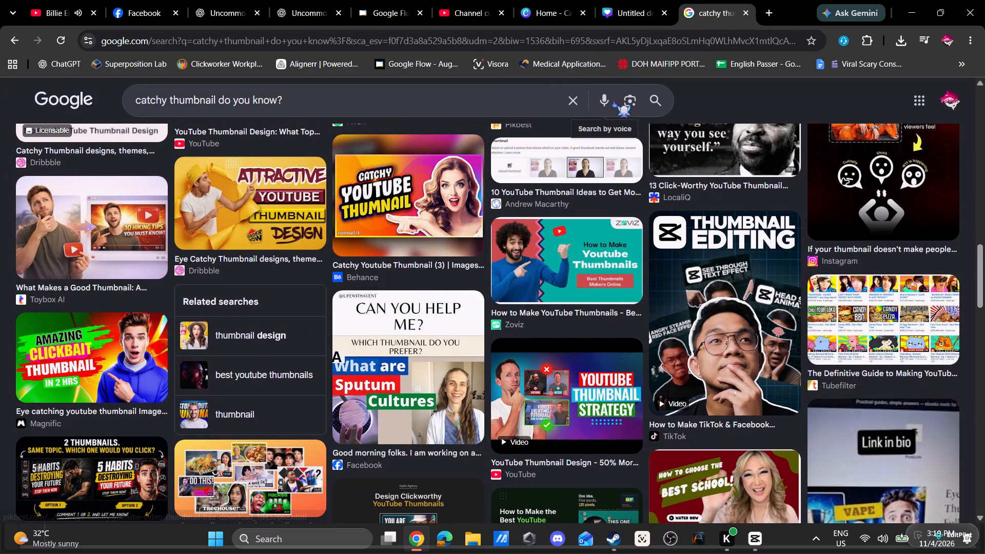
pyautogui.click(626, 8)
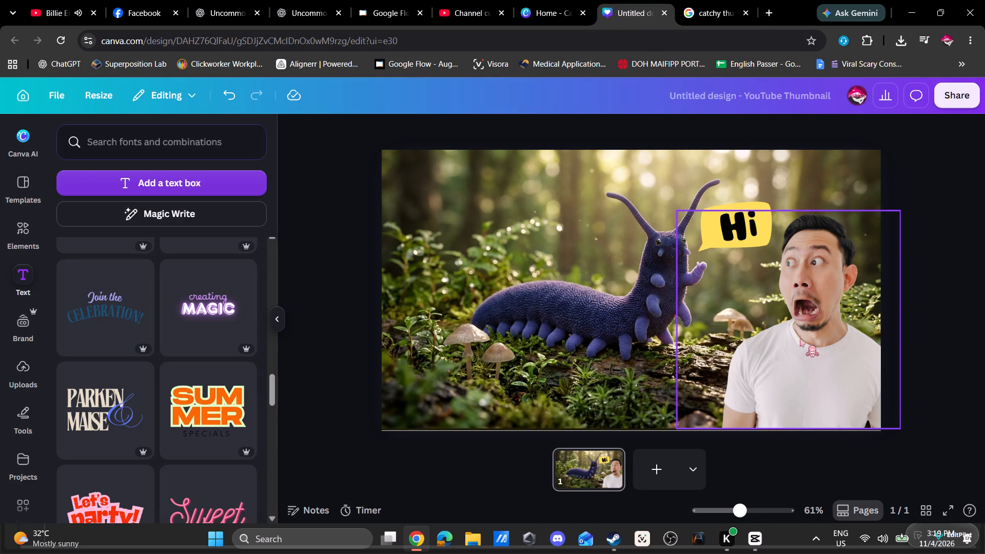
# Enlarge the man further so his head rises above the top of the "Hi" bubble.
pyautogui.click(798, 346)
pyautogui.moveTo(678, 426); pyautogui.dragTo(666, 427)
pyautogui.click(739, 373)
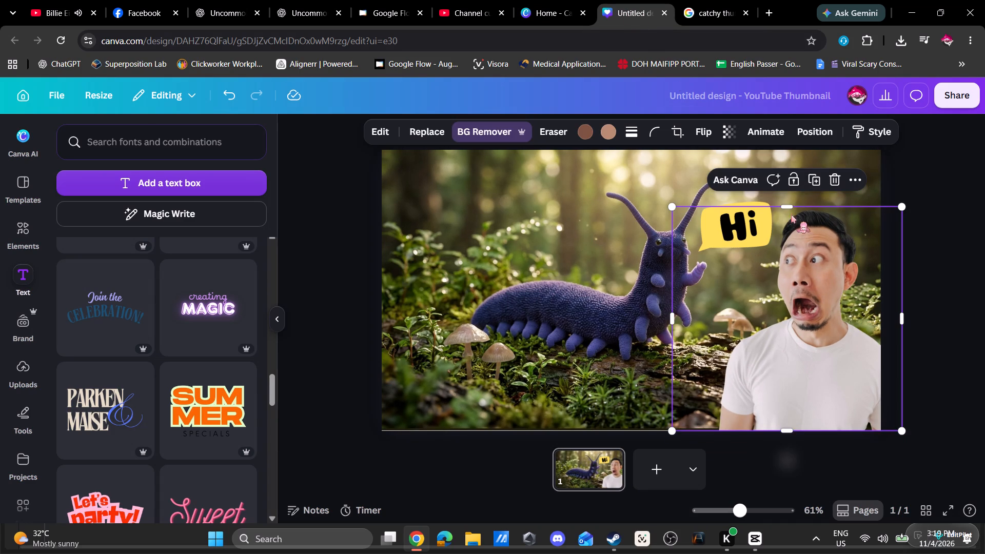
pyautogui.moveTo(790, 206); pyautogui.dragTo(794, 184)
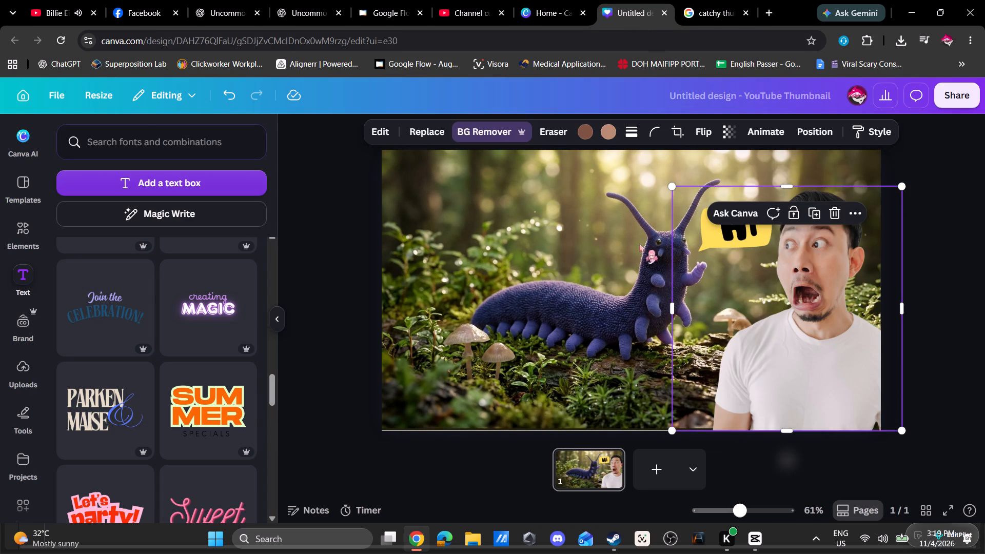
pyautogui.click(497, 241)
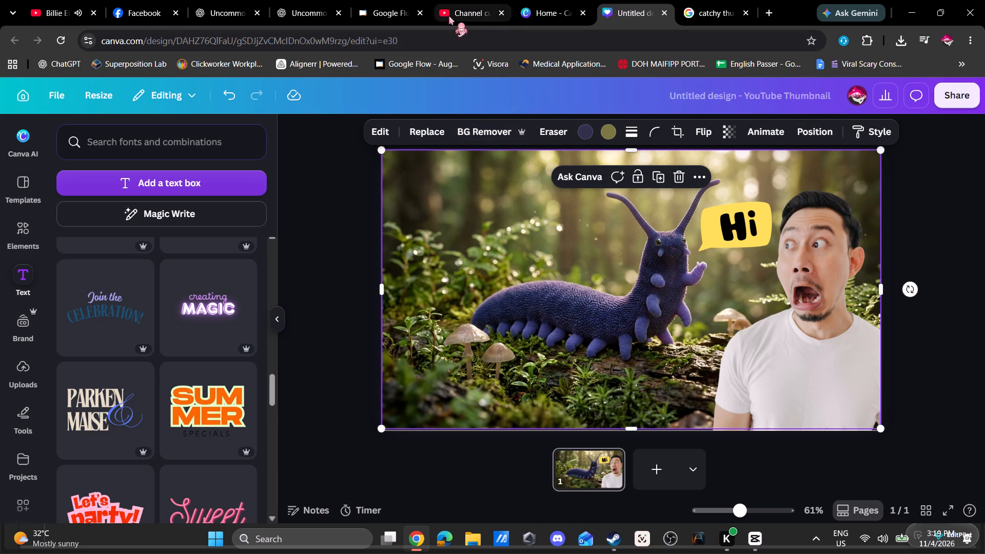
# Browse further through the ready-made font combinations for a title style, comparing them with the Google Images thumbnail examples.
pyautogui.scroll(-3, 183, 403)
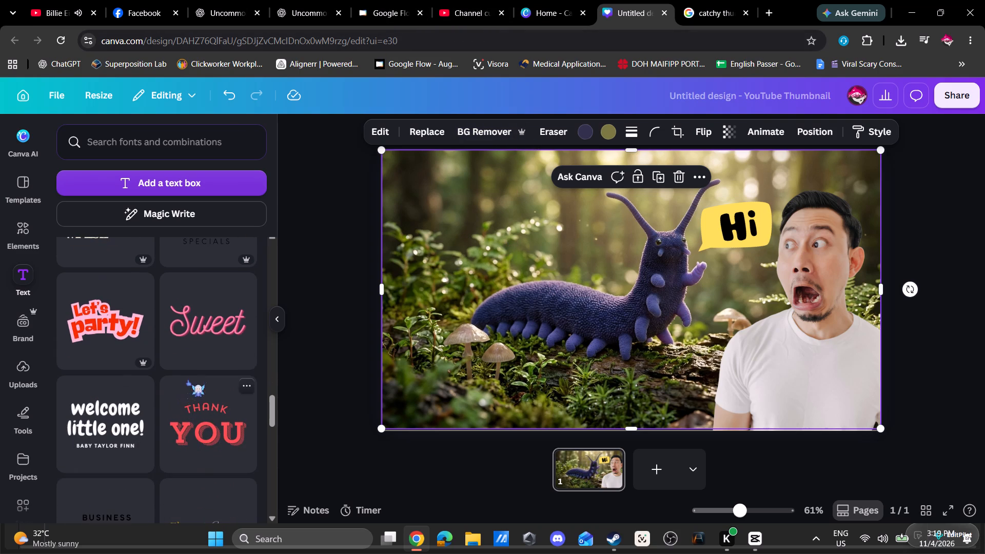
pyautogui.scroll(-5, 188, 378)
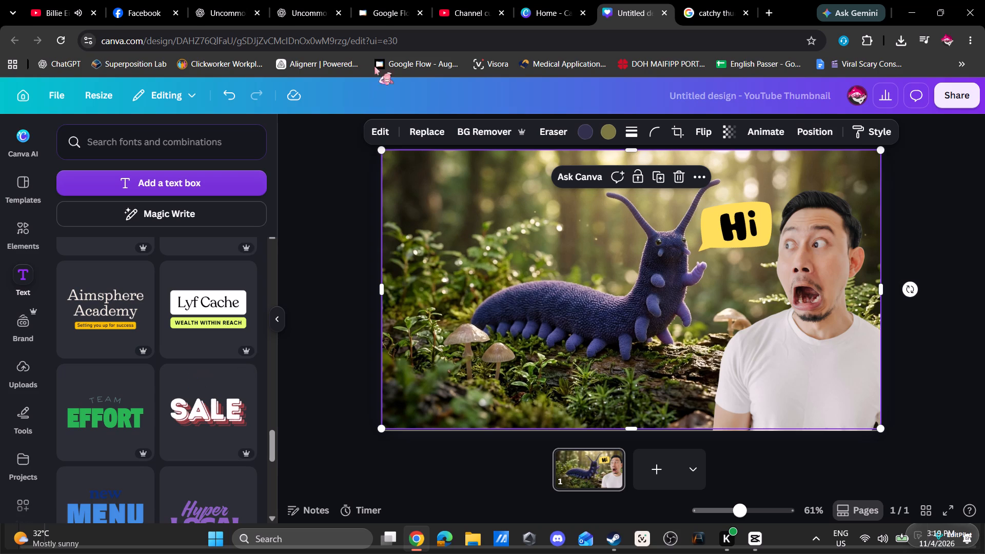
pyautogui.click(707, 10)
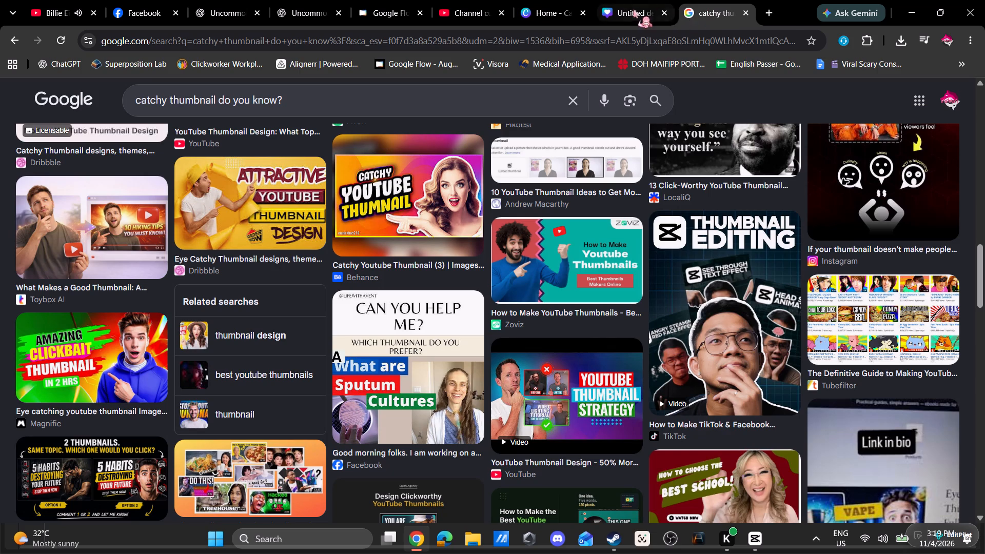
pyautogui.click(627, 10)
pyautogui.scroll(-1, 156, 334)
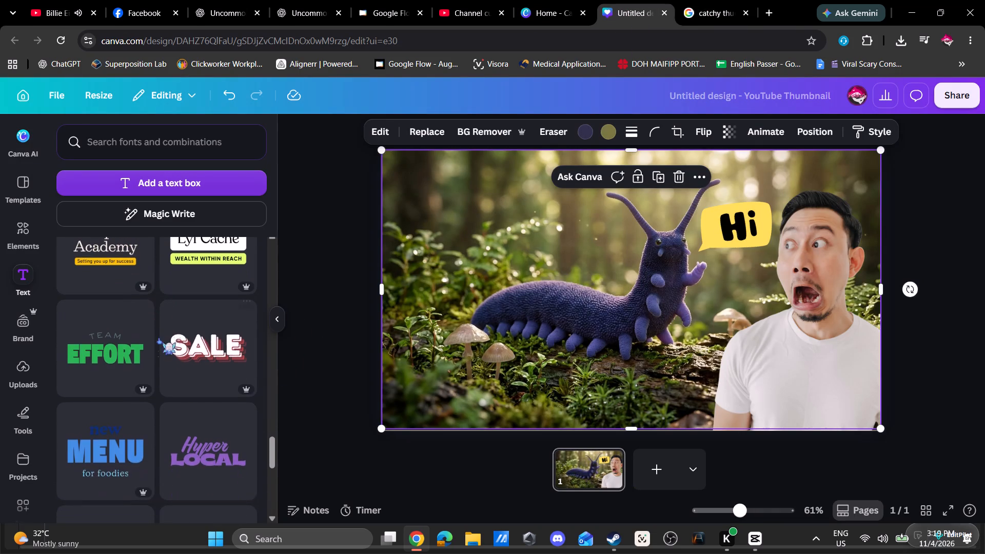
pyautogui.scroll(-4, 159, 335)
# Skip the ad on the YouTube music video and return to the Google Images thumbnail examples.
pyautogui.click(60, 2)
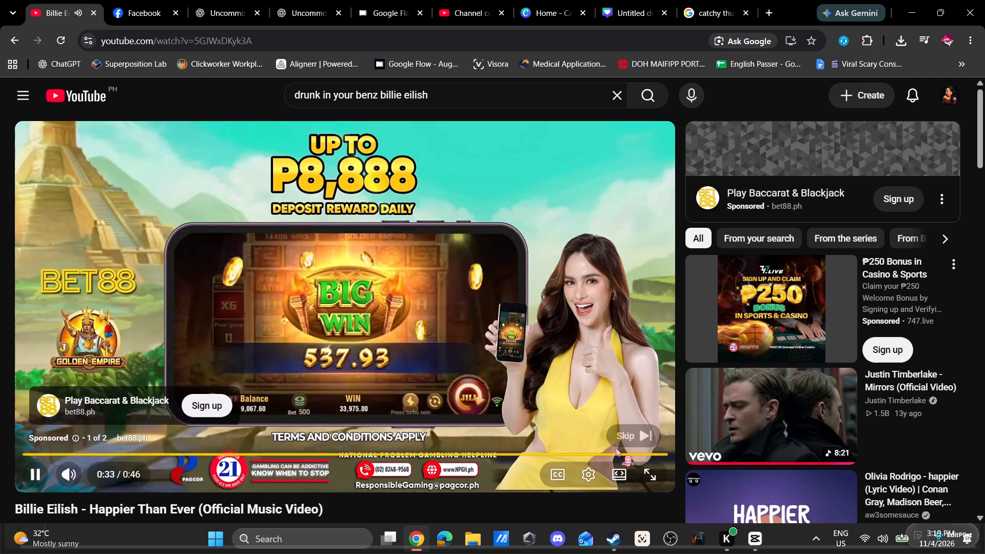
pyautogui.click(620, 434)
pyautogui.click(710, 10)
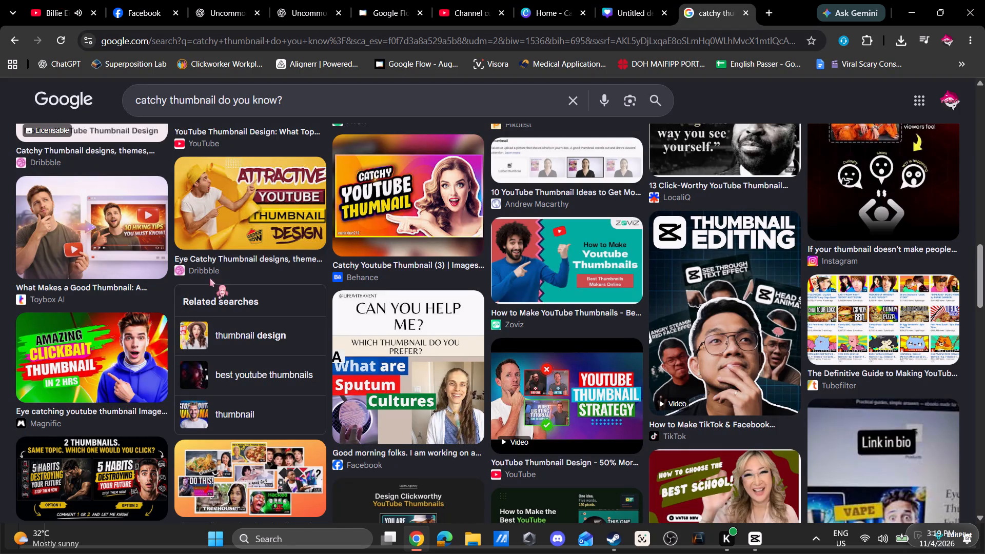
# Close the Google Images tab, dismiss the Create a design dialog on the Canva home page, and return to the thumbnail design.
pyautogui.click(749, 13)
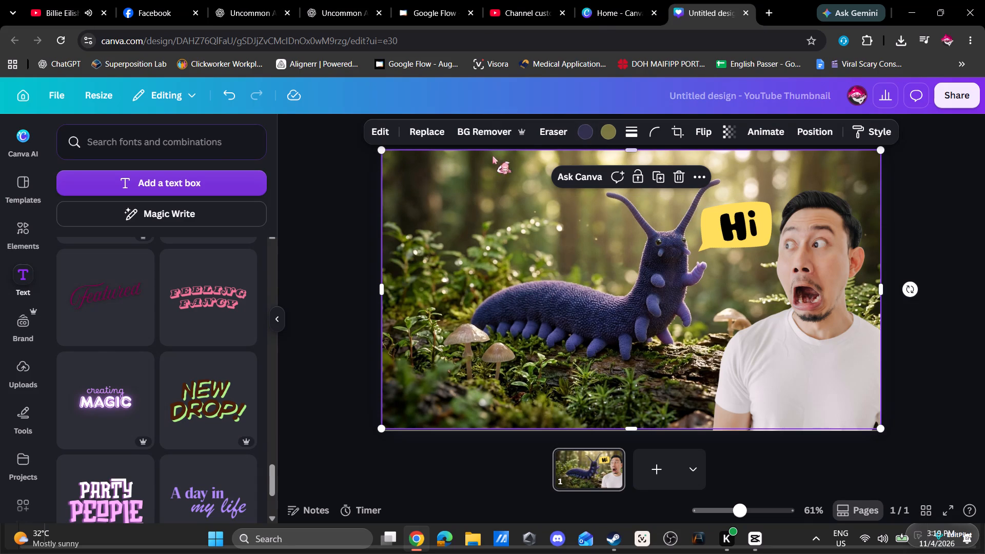
pyautogui.click(617, 16)
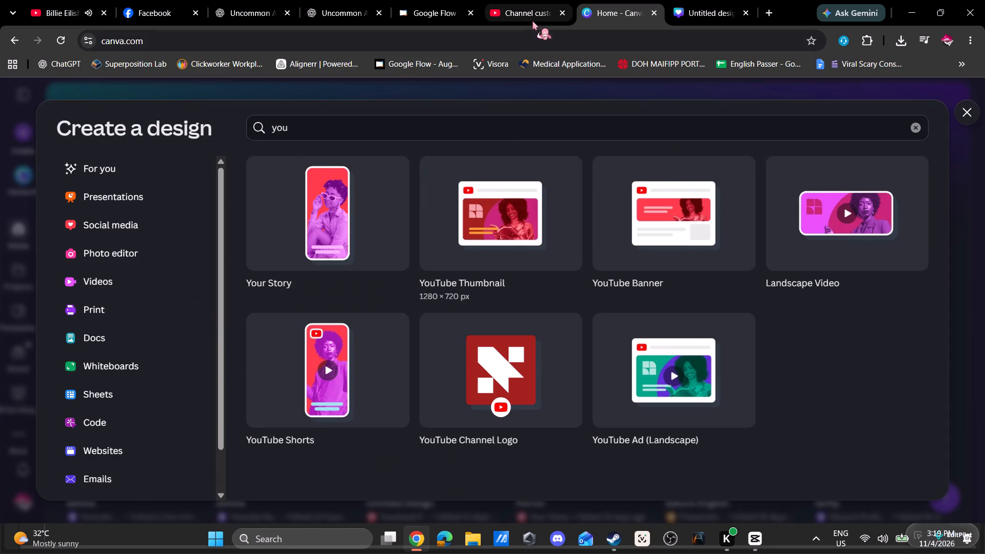
pyautogui.click(963, 113)
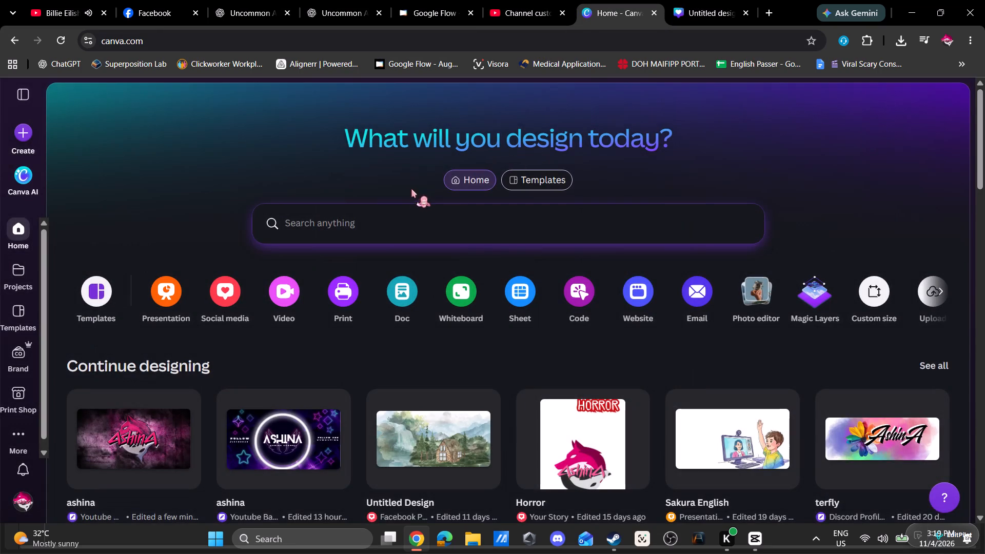
pyautogui.scroll(-2, 403, 193)
pyautogui.scroll(2, 373, 186)
pyautogui.click(717, 9)
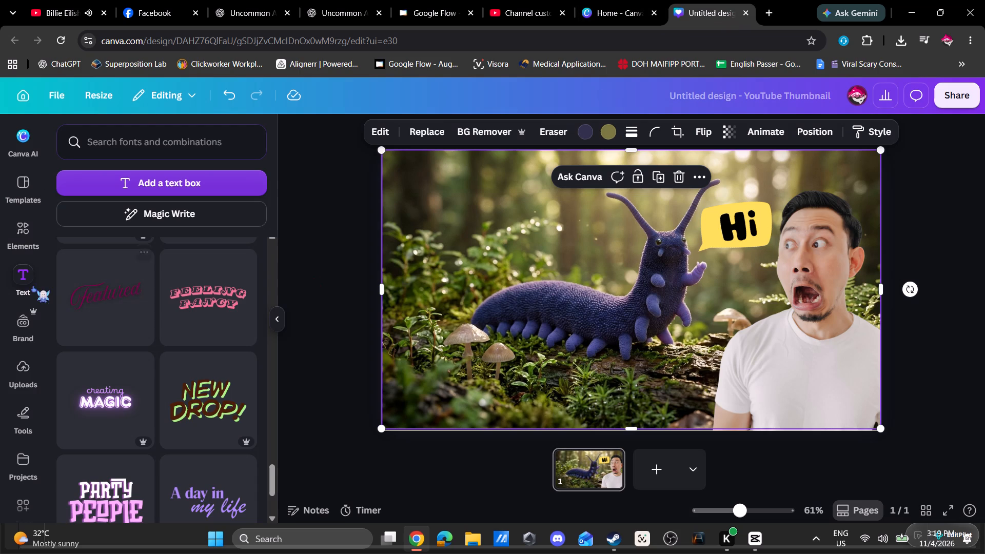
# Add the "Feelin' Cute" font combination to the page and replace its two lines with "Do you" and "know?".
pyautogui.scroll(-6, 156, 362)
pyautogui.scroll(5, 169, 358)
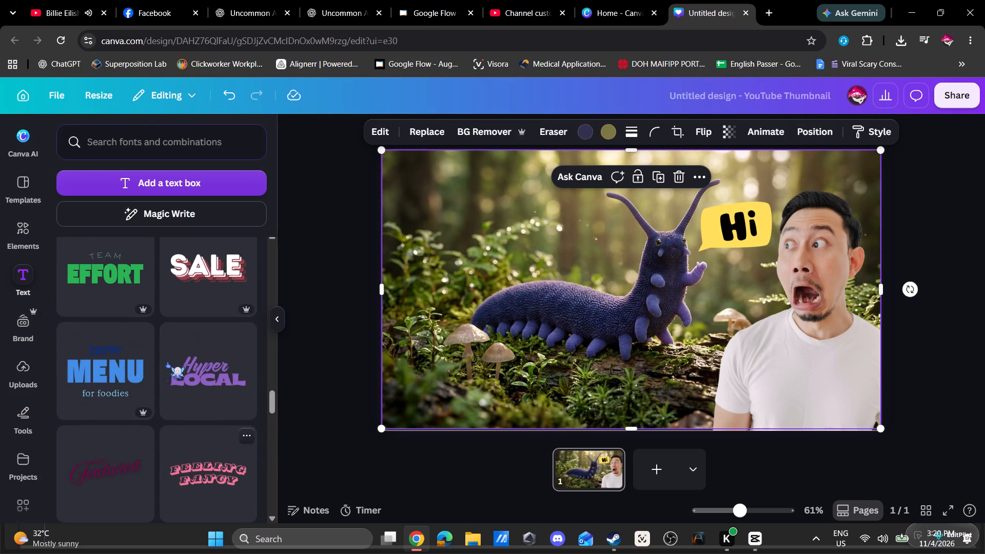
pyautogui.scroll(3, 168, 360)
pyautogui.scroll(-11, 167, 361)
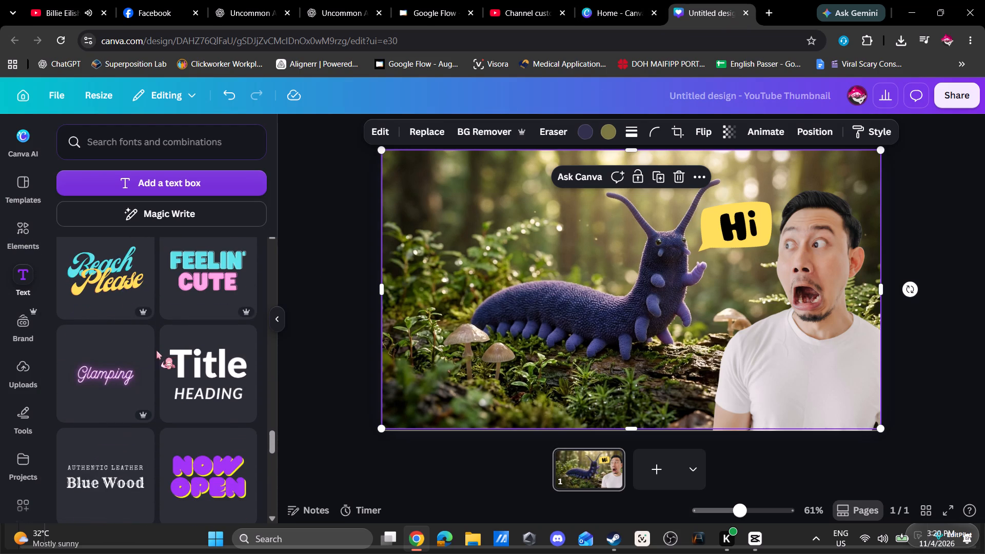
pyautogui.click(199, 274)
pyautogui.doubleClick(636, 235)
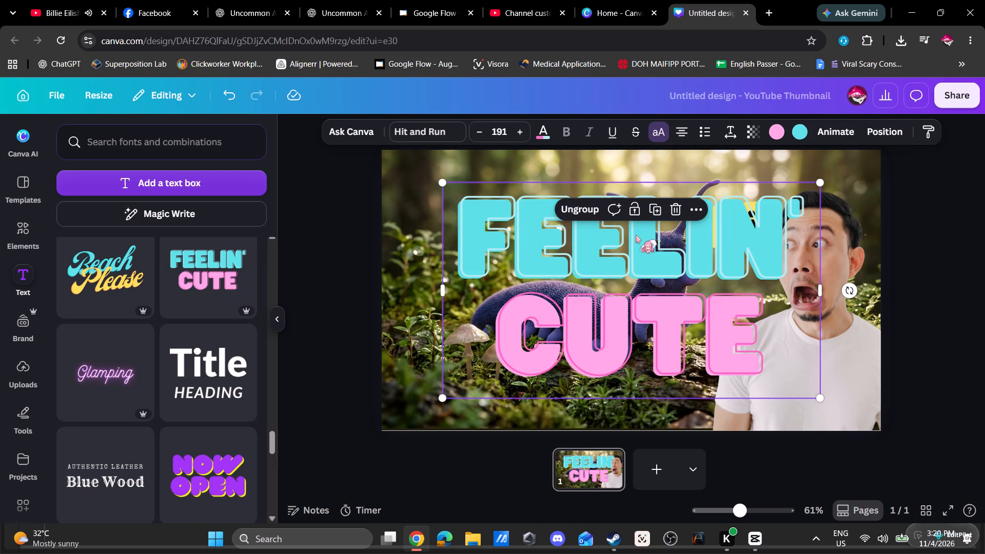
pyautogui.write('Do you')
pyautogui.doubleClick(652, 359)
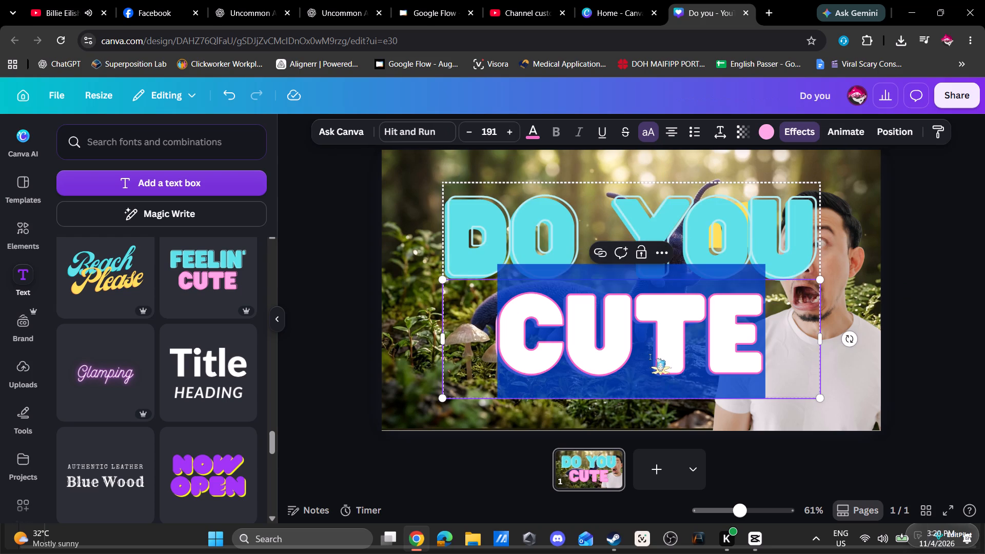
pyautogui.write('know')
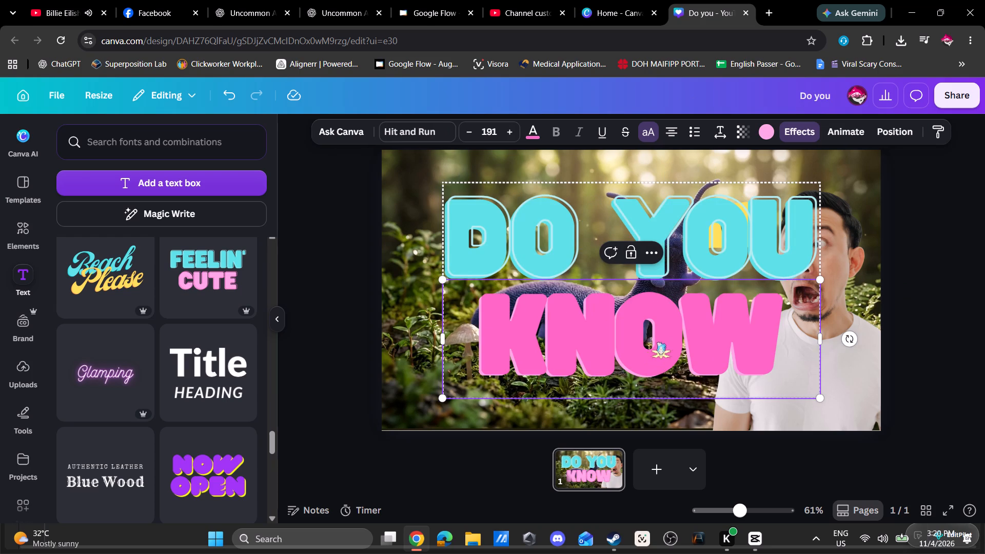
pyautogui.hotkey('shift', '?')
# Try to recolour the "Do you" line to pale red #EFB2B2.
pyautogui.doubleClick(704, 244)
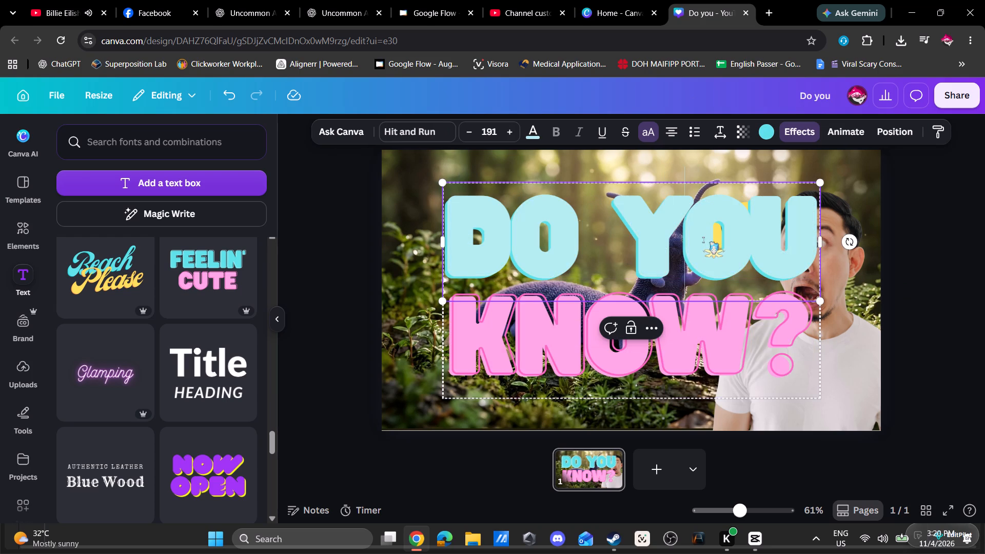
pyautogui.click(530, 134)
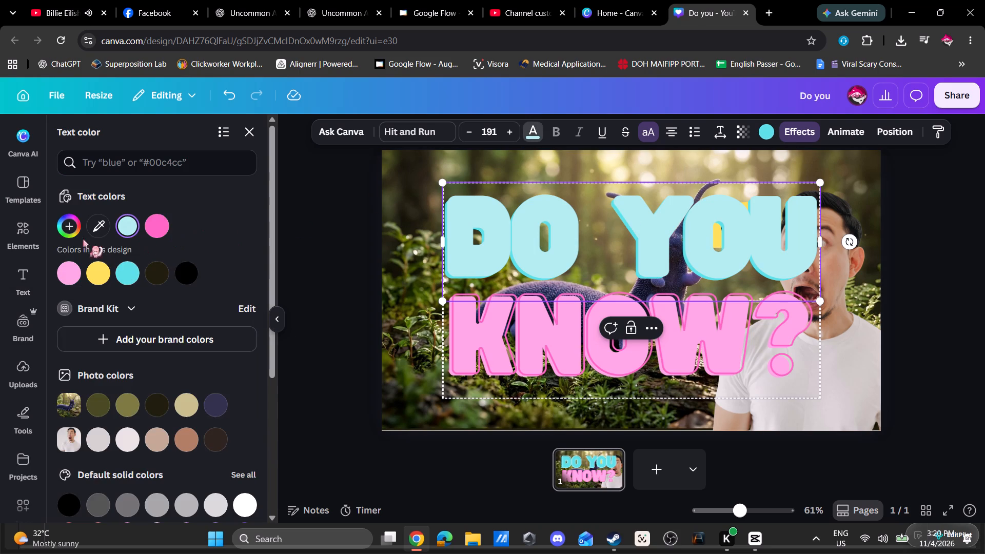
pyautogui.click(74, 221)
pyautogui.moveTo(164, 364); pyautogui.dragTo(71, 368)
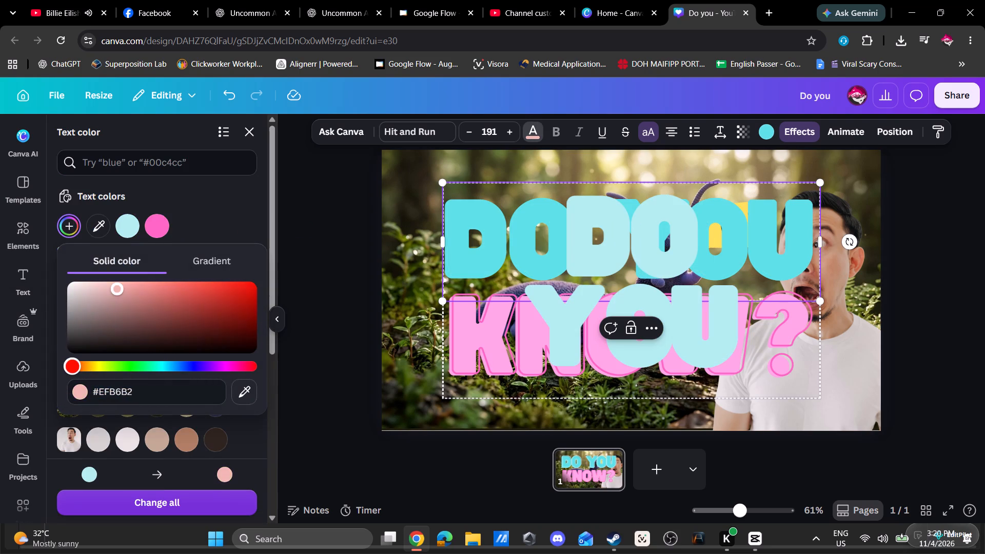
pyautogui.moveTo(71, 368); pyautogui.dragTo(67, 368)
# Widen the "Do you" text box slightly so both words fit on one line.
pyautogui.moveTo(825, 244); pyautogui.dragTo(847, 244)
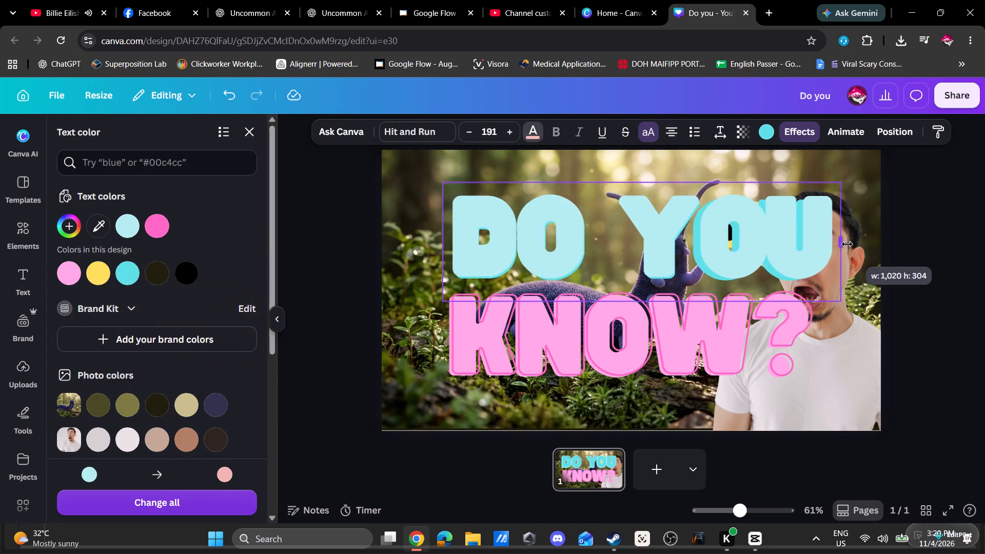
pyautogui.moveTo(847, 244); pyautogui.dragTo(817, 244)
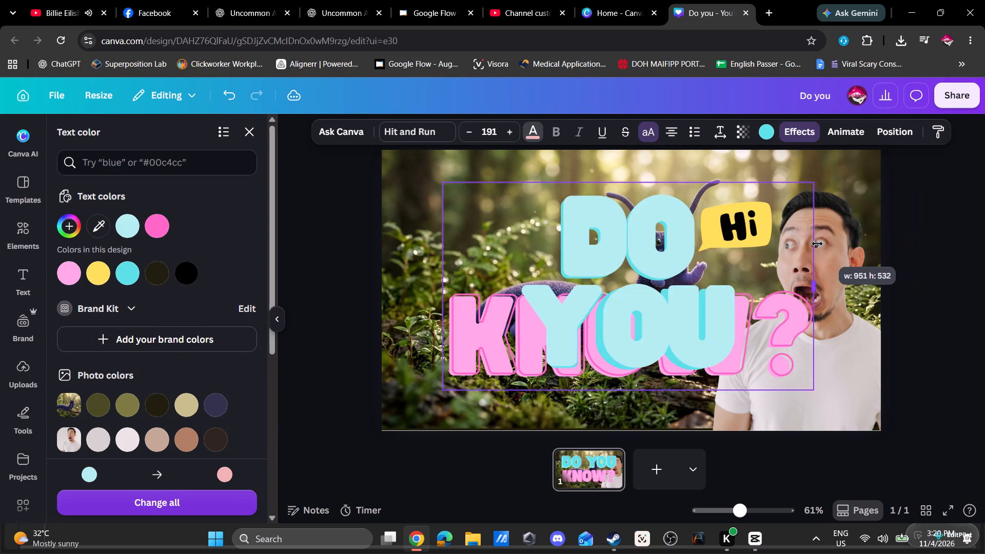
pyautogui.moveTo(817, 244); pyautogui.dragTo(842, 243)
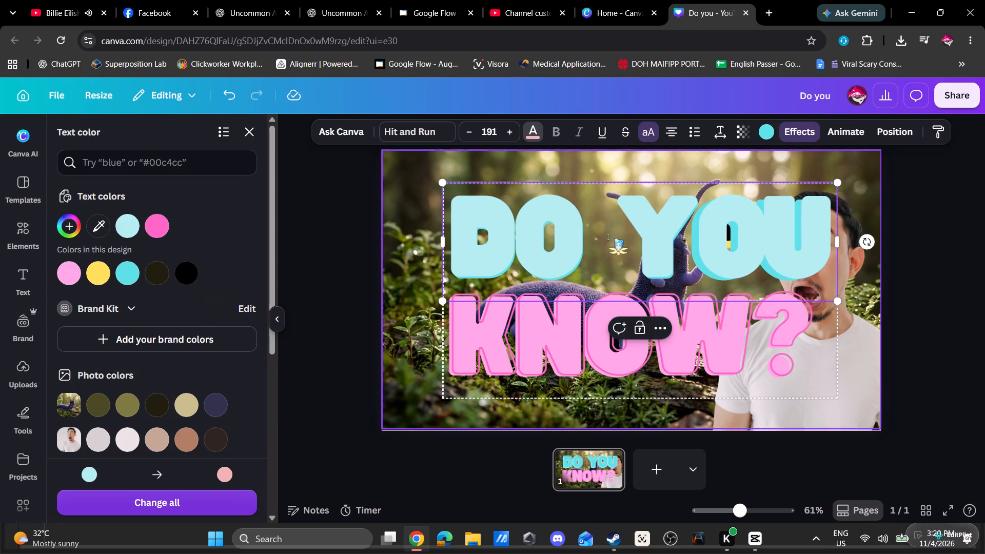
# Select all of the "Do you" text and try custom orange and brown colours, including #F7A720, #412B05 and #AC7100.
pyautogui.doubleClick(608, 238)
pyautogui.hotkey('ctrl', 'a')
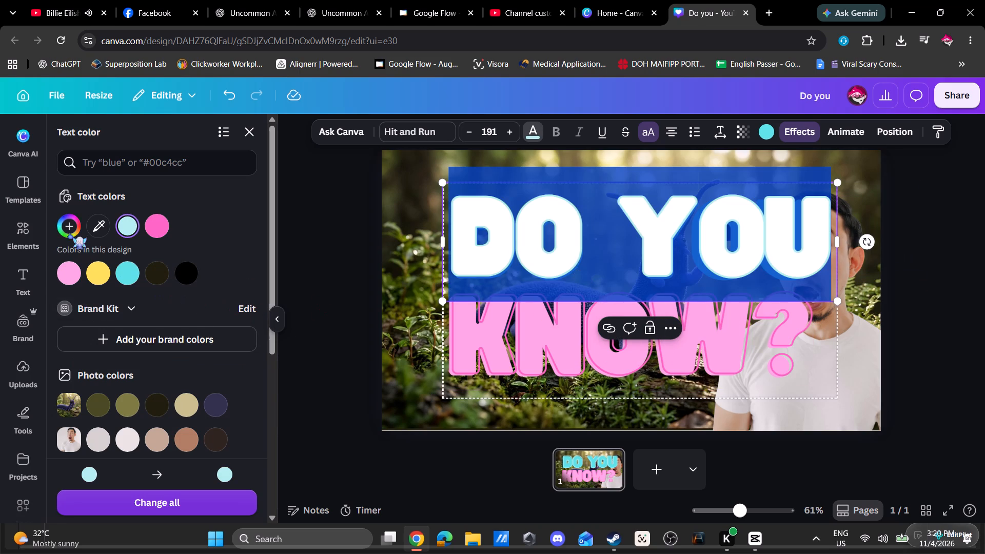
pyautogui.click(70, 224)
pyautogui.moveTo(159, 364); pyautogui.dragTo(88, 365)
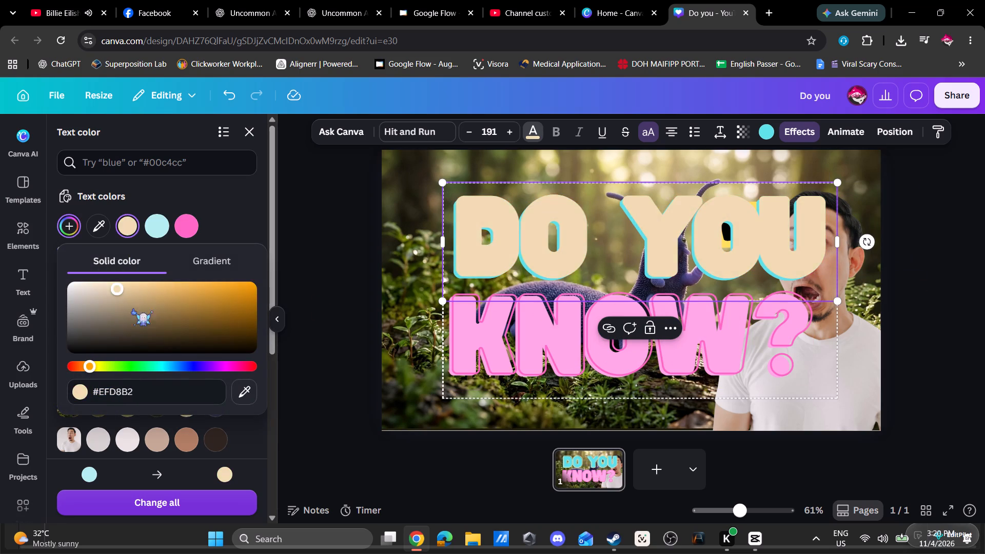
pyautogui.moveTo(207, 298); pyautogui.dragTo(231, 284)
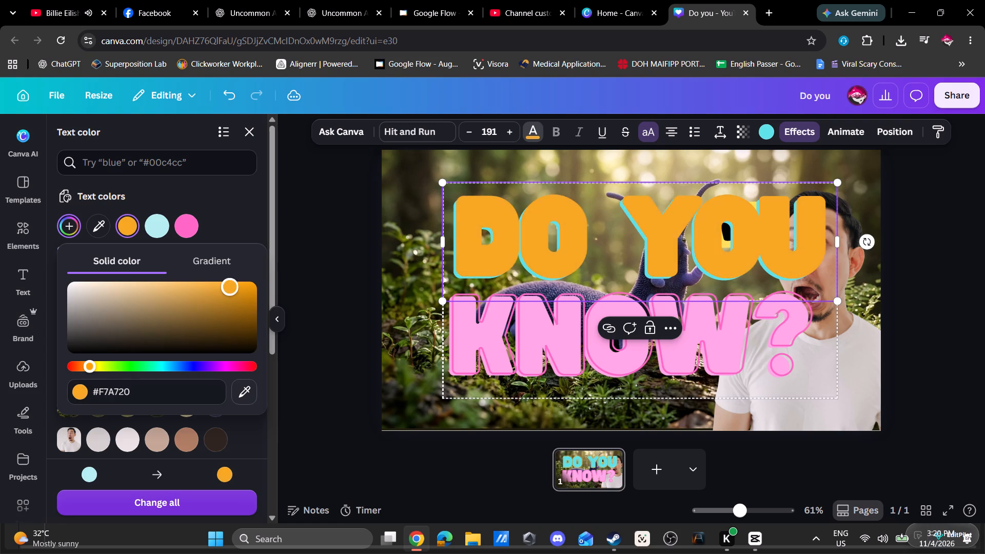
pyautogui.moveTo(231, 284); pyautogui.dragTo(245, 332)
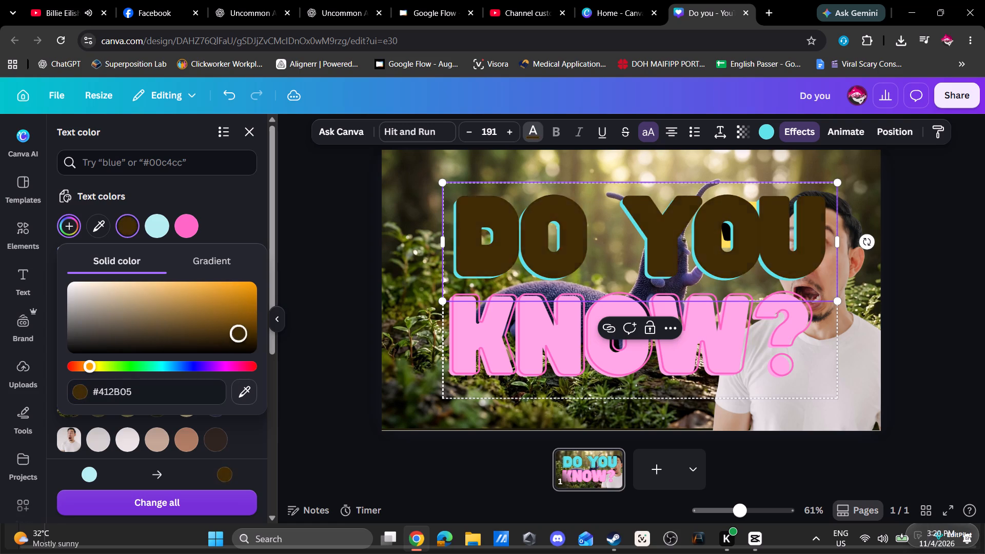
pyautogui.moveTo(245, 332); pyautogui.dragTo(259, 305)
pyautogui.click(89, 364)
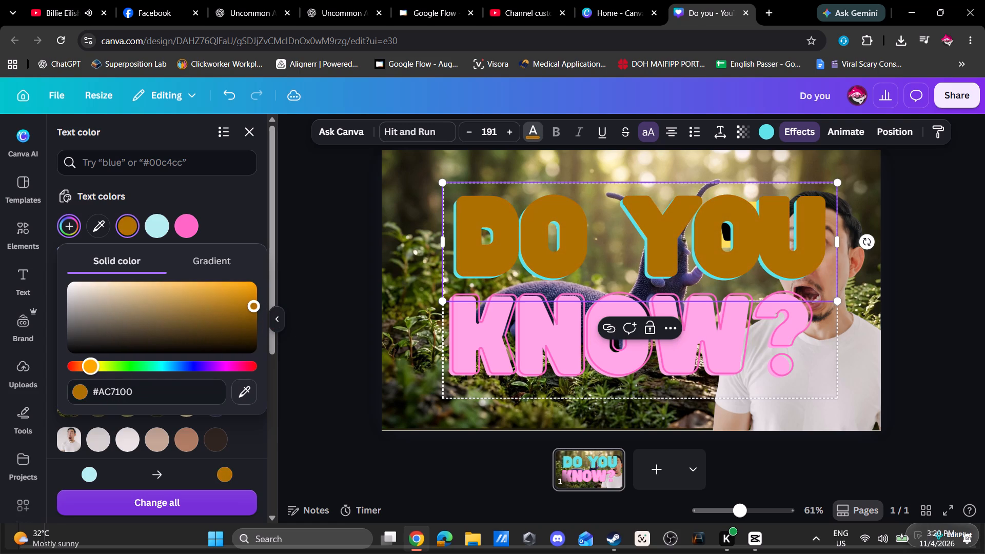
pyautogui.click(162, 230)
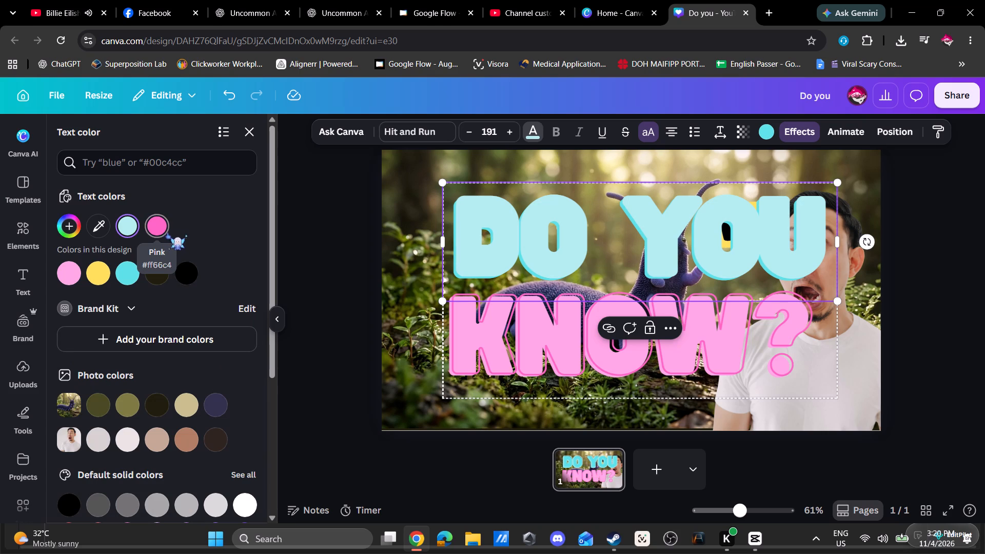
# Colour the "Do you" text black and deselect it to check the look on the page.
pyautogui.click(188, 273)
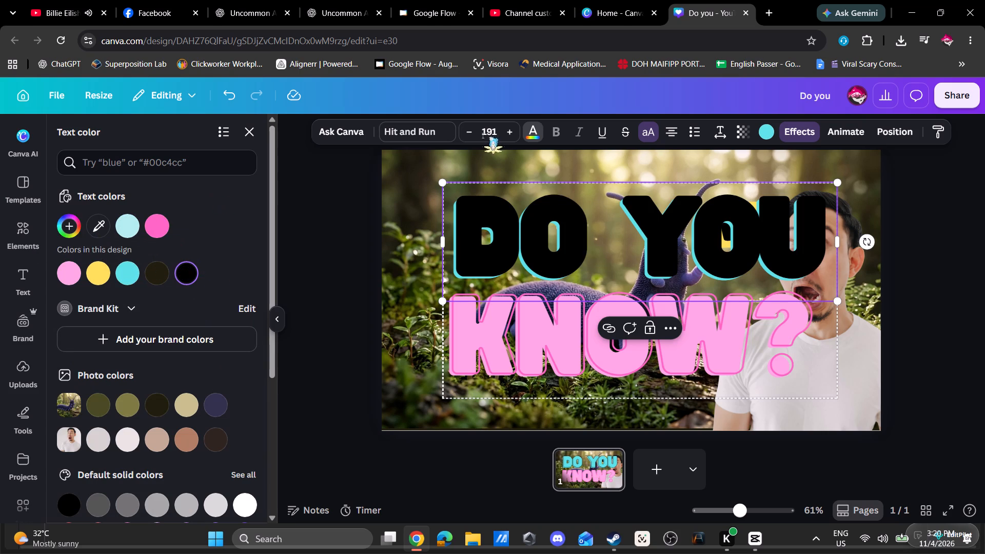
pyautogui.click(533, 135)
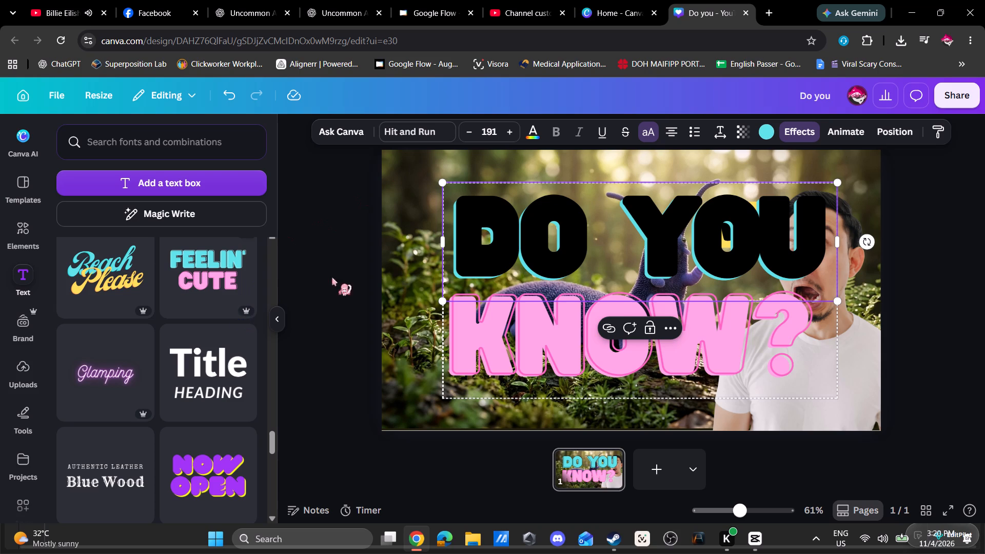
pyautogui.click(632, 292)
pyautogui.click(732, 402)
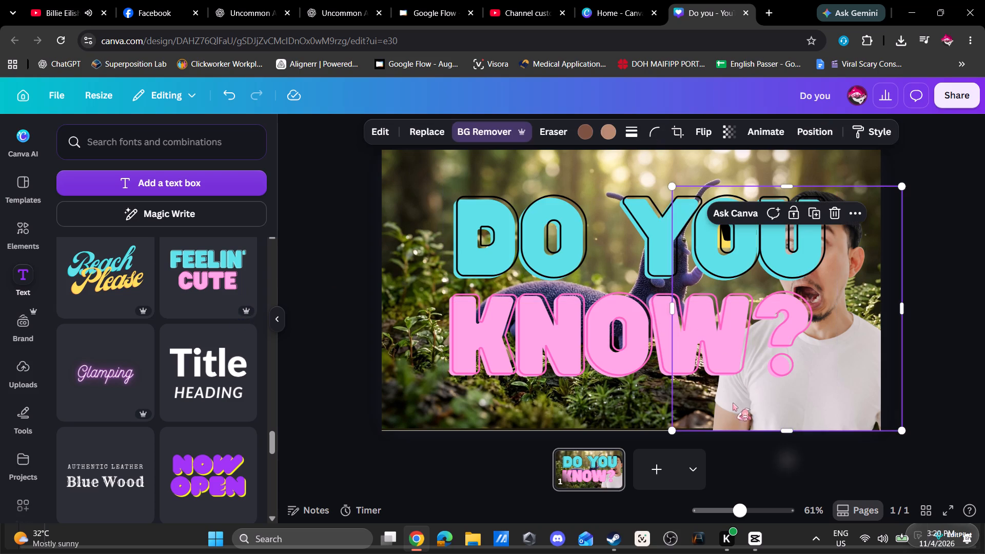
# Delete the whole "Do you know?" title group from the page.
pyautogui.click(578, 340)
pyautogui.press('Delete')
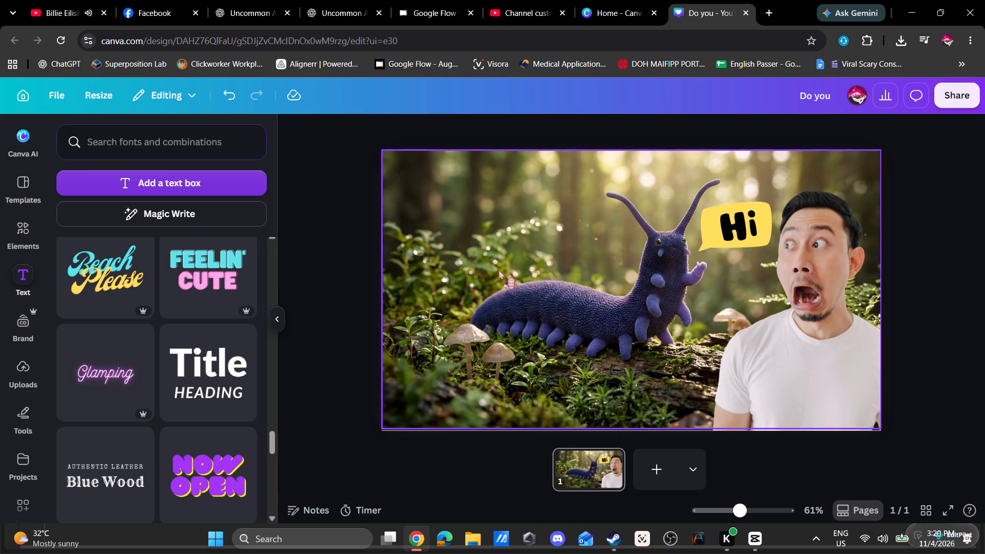
# Add the purple "Now Open" font combination to the page and replace its text with "Do you know?".
pyautogui.scroll(-2, 175, 368)
pyautogui.click(197, 352)
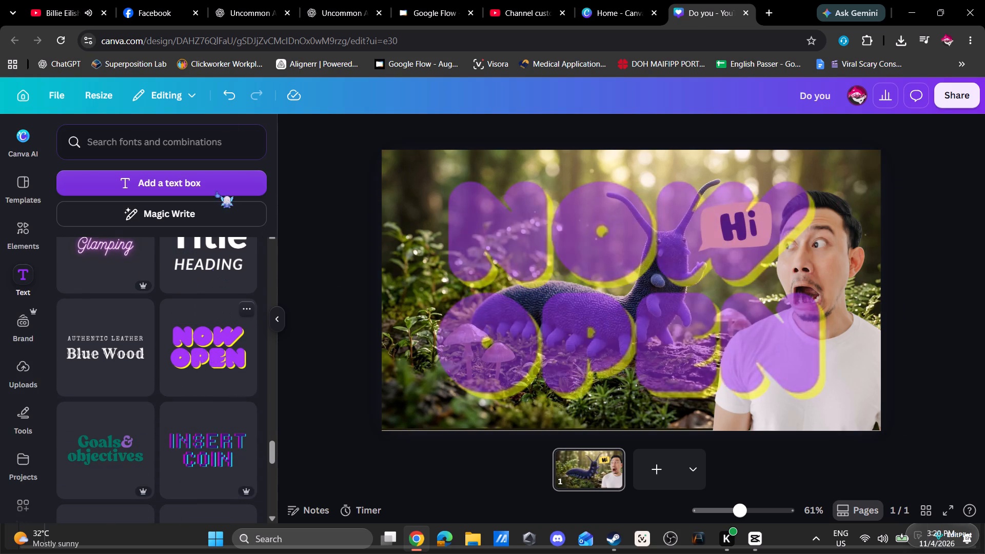
pyautogui.doubleClick(712, 247)
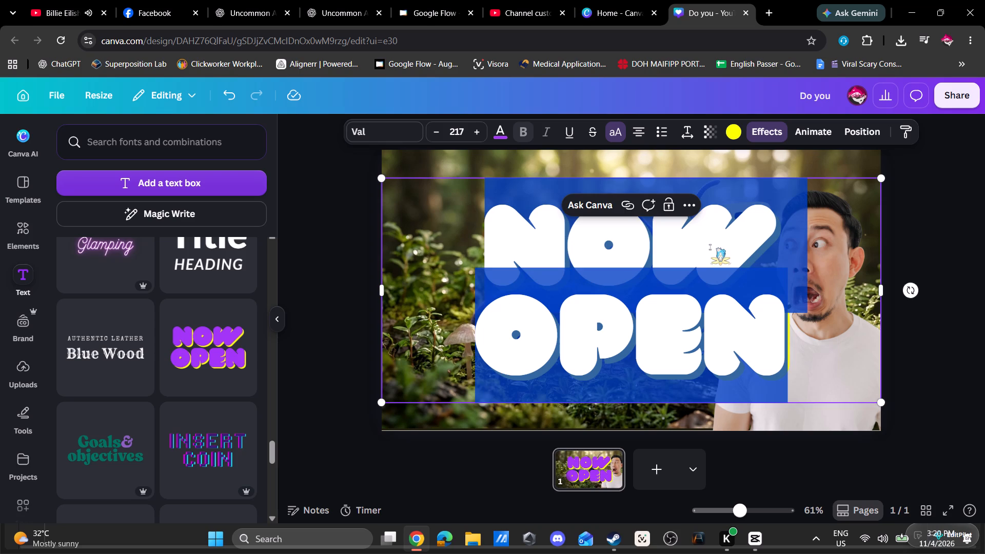
pyautogui.write('Do you know')
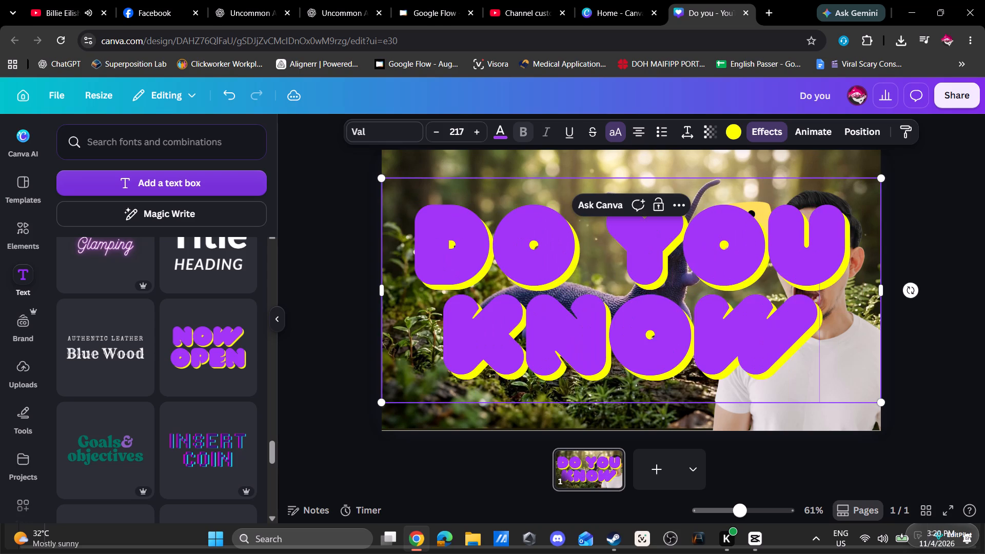
pyautogui.hotkey('shift', '?')
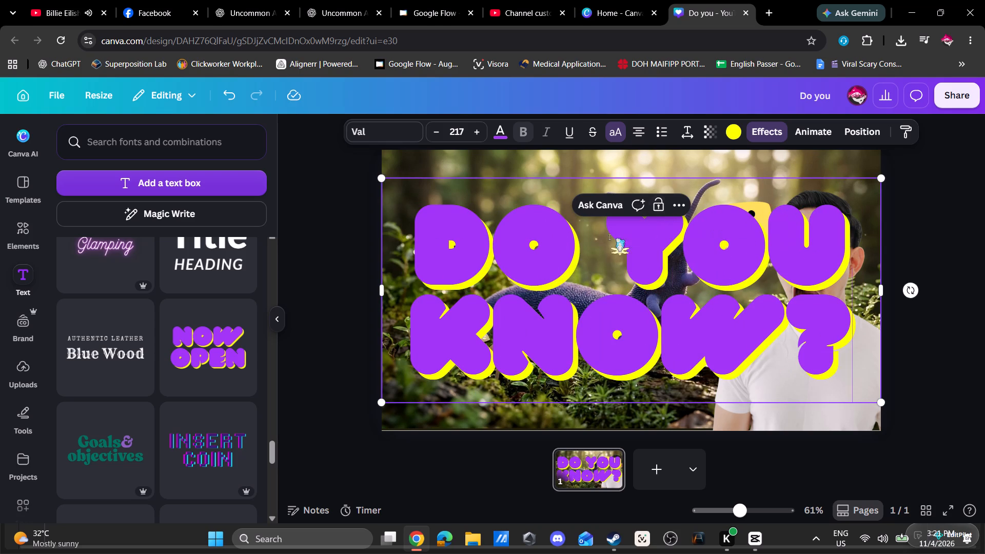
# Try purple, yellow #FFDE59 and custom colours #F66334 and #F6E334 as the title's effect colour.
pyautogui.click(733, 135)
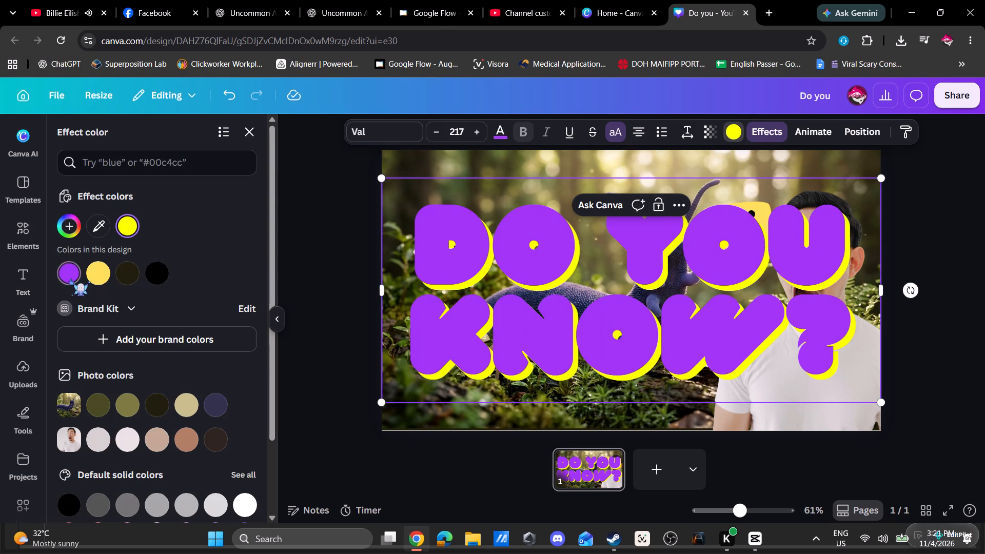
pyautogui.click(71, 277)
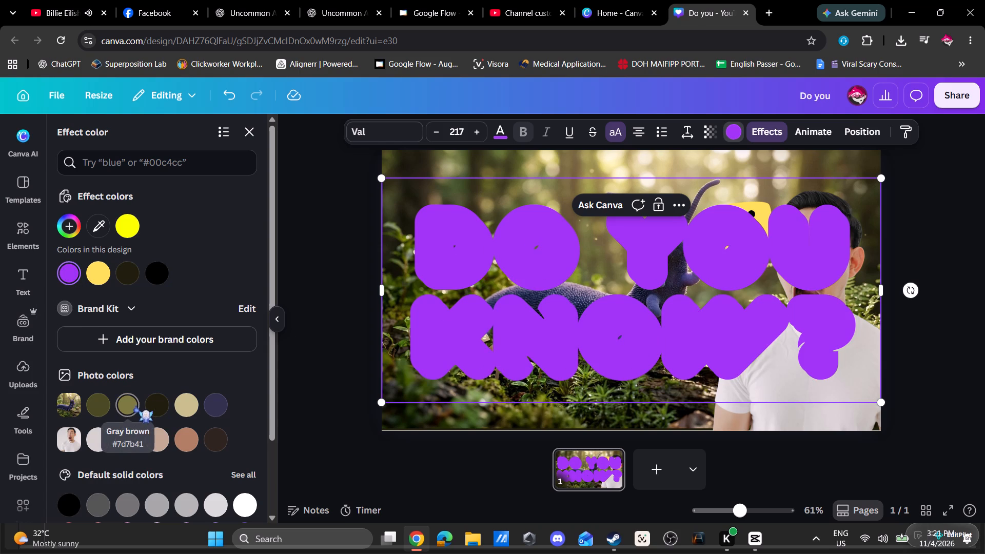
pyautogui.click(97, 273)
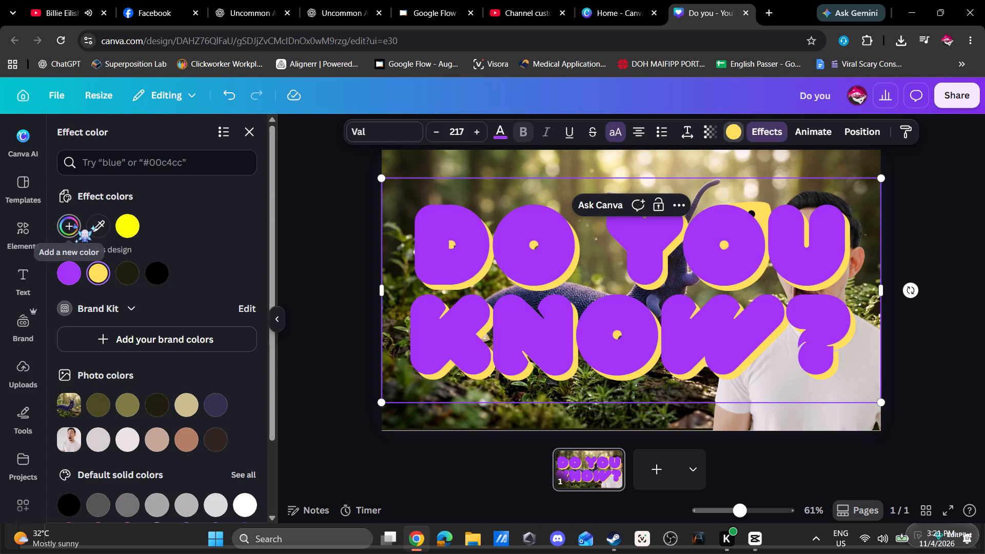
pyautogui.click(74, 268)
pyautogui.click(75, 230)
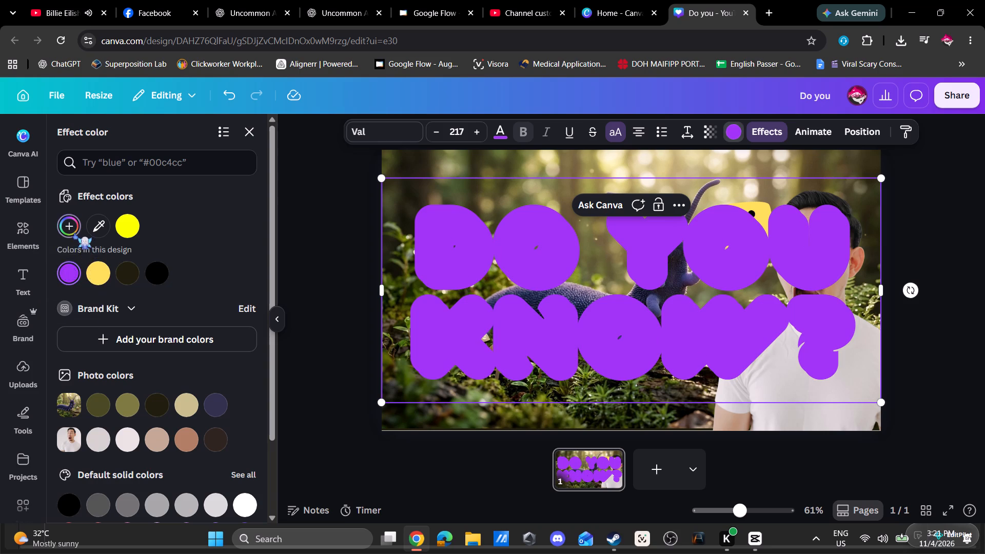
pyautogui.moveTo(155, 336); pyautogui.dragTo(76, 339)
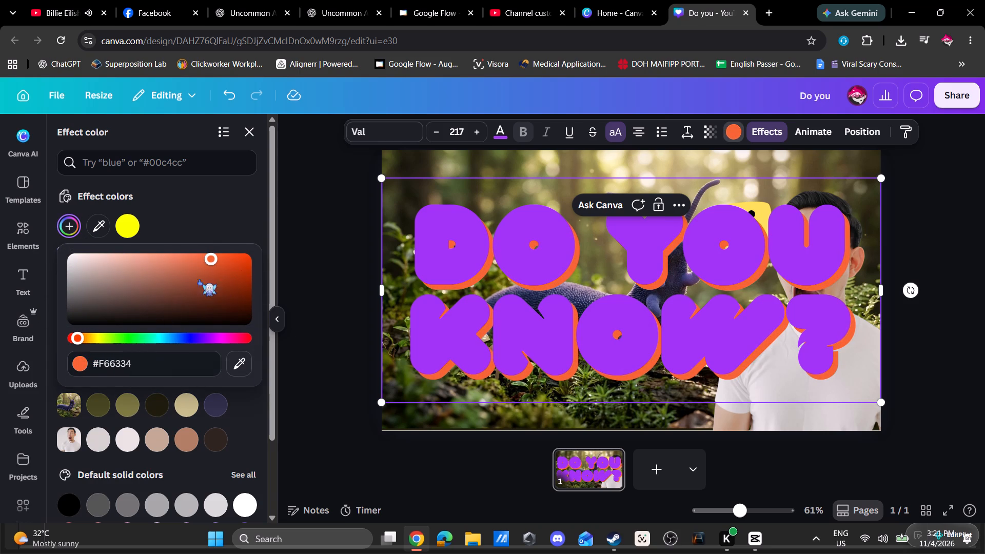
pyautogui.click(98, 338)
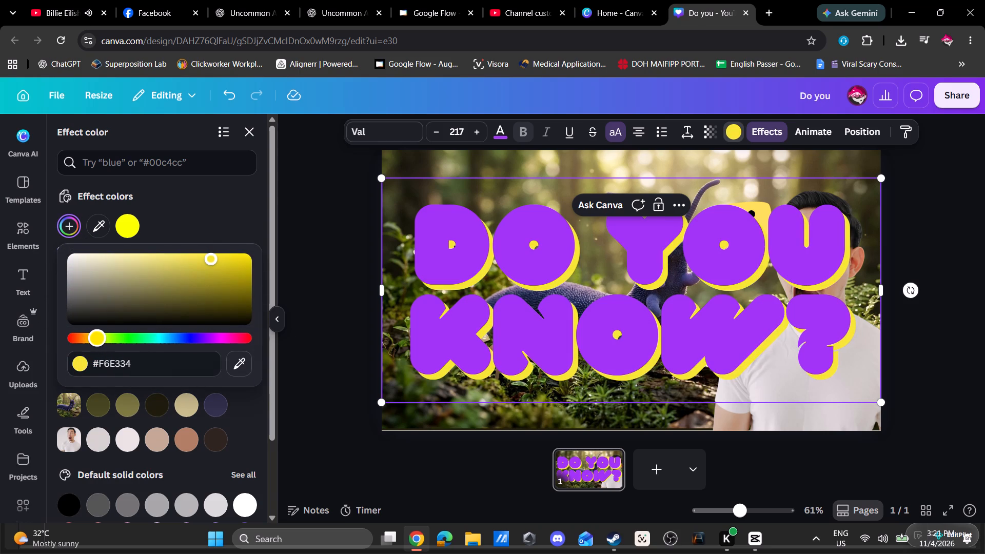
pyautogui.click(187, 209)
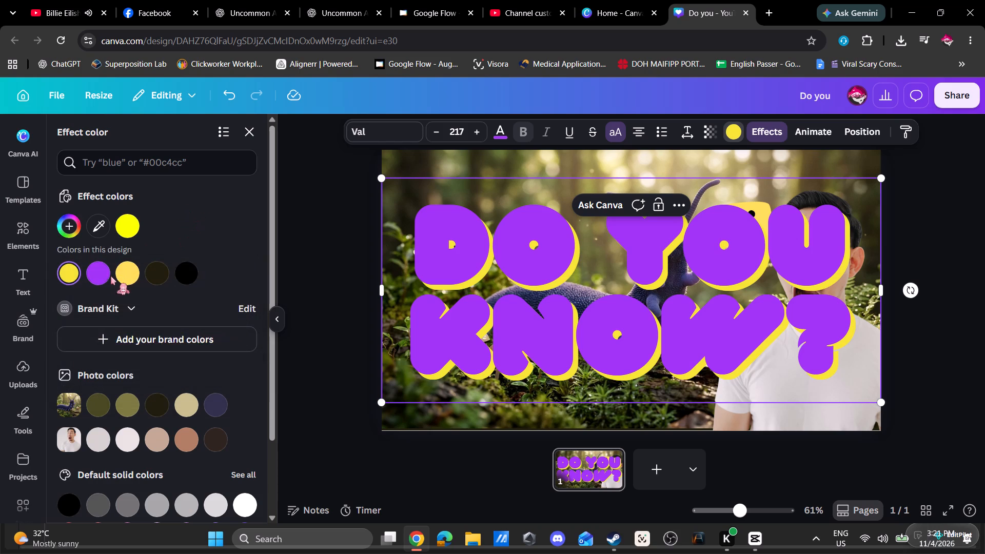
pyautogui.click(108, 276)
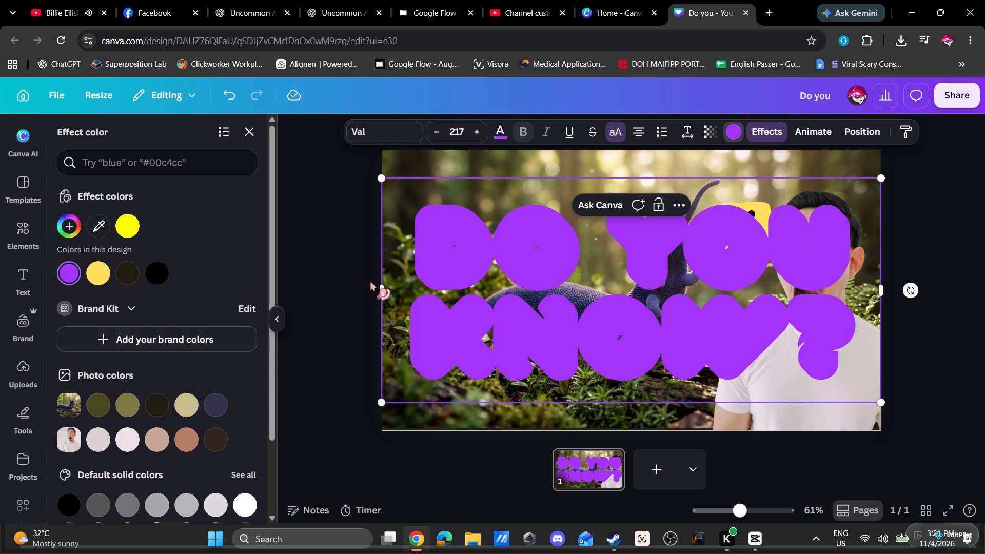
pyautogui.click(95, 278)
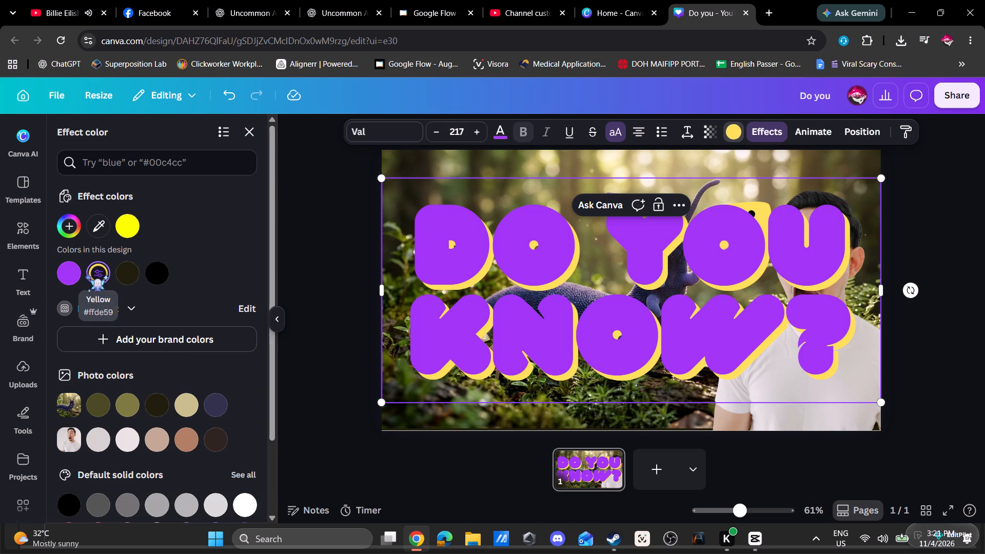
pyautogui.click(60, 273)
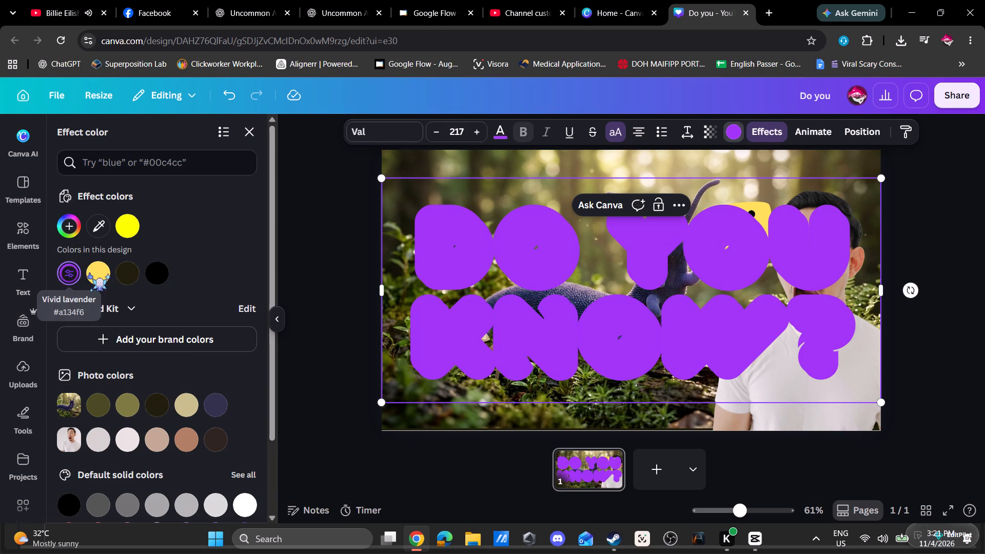
# Customise the title's yellow effect colour, trying #FFCC00 and #FFDD54, and set it to dark yellow #E1B700.
pyautogui.click(102, 272)
pyautogui.click(102, 272)
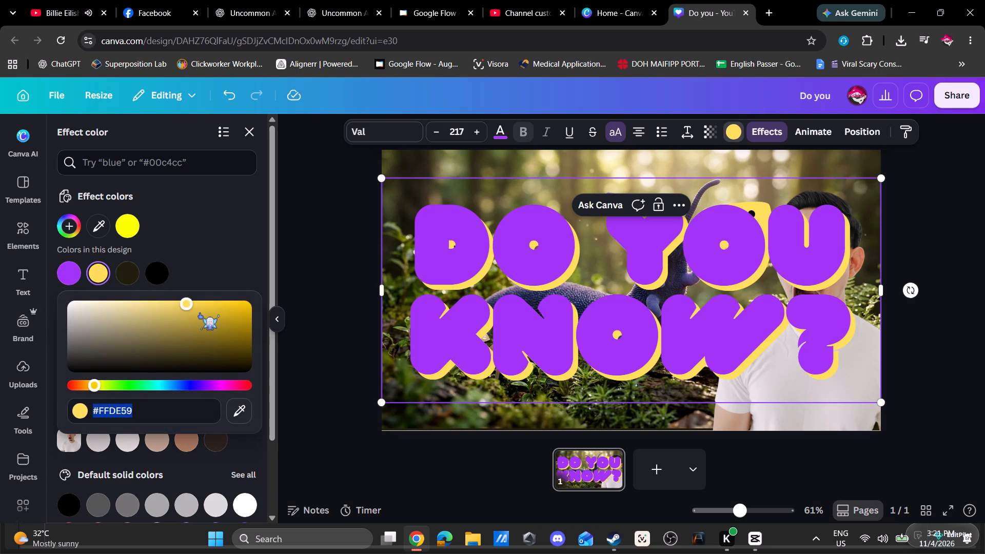
pyautogui.moveTo(199, 310); pyautogui.dragTo(282, 294)
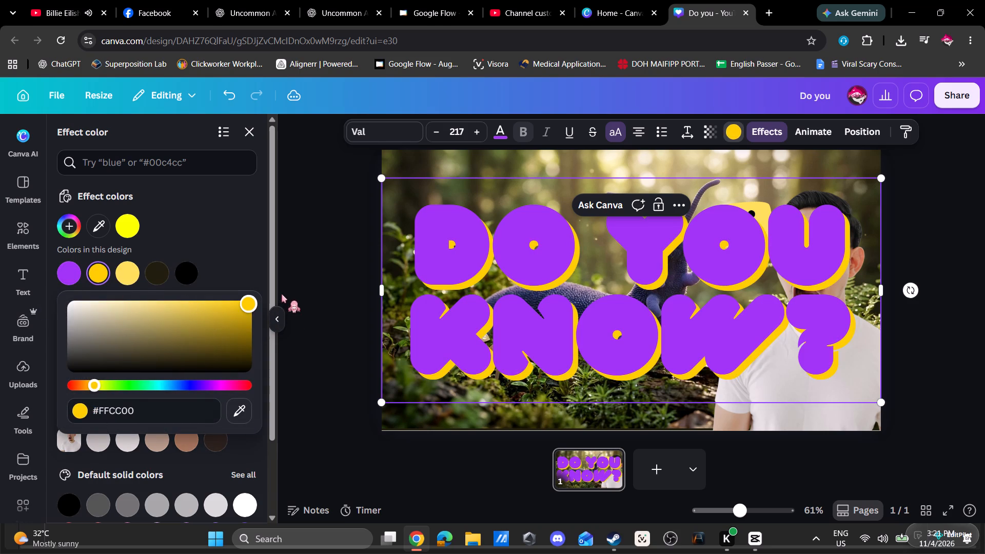
pyautogui.moveTo(282, 294); pyautogui.dragTo(191, 259)
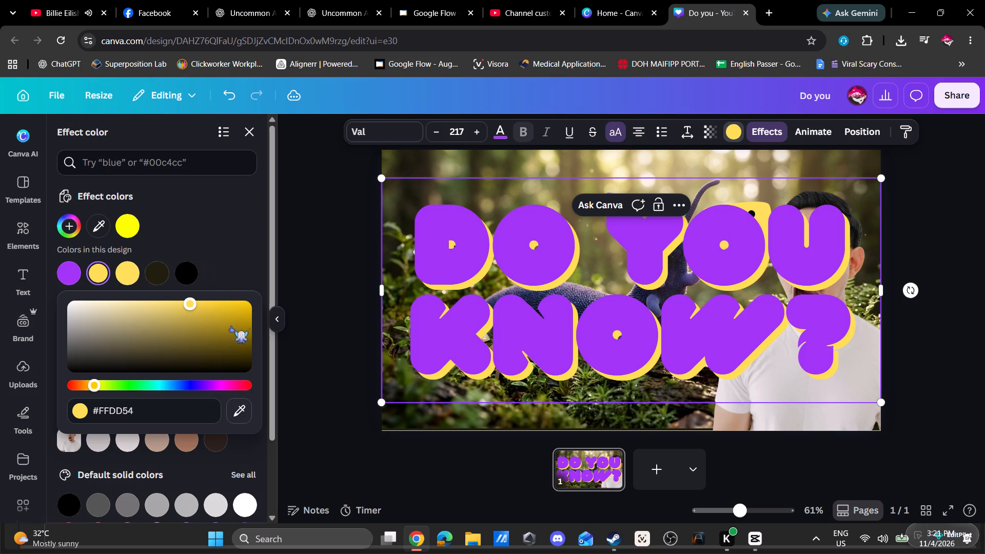
pyautogui.moveTo(233, 323); pyautogui.dragTo(329, 309)
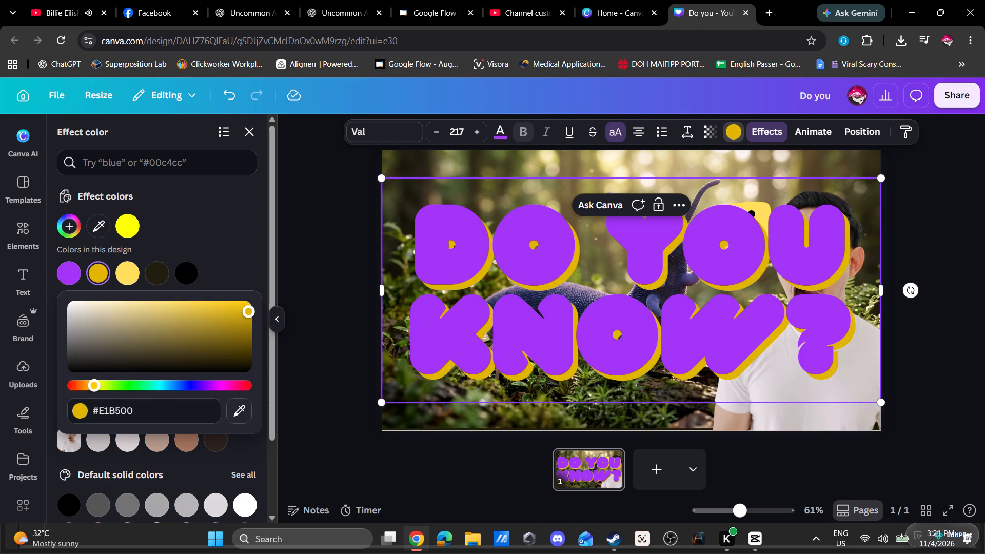
pyautogui.moveTo(98, 386); pyautogui.dragTo(94, 387)
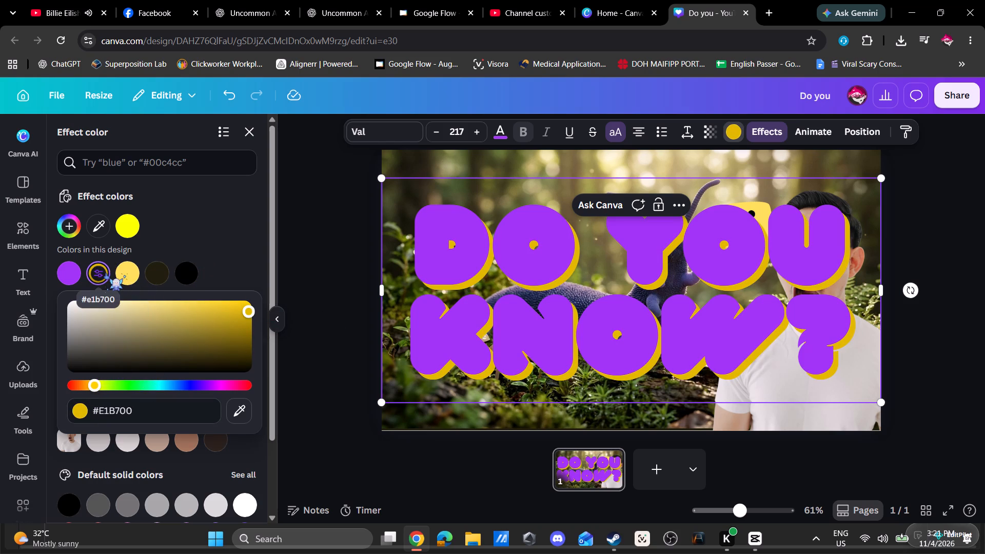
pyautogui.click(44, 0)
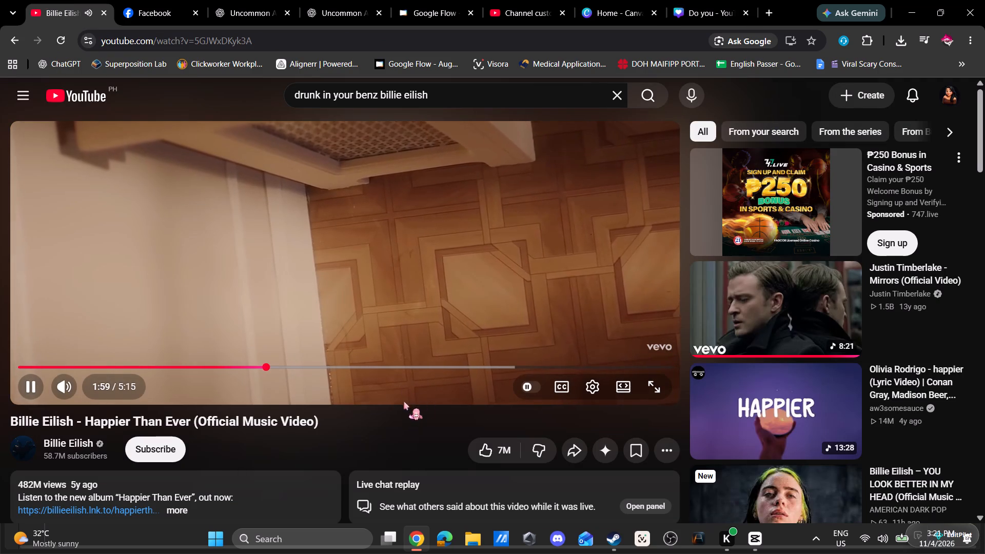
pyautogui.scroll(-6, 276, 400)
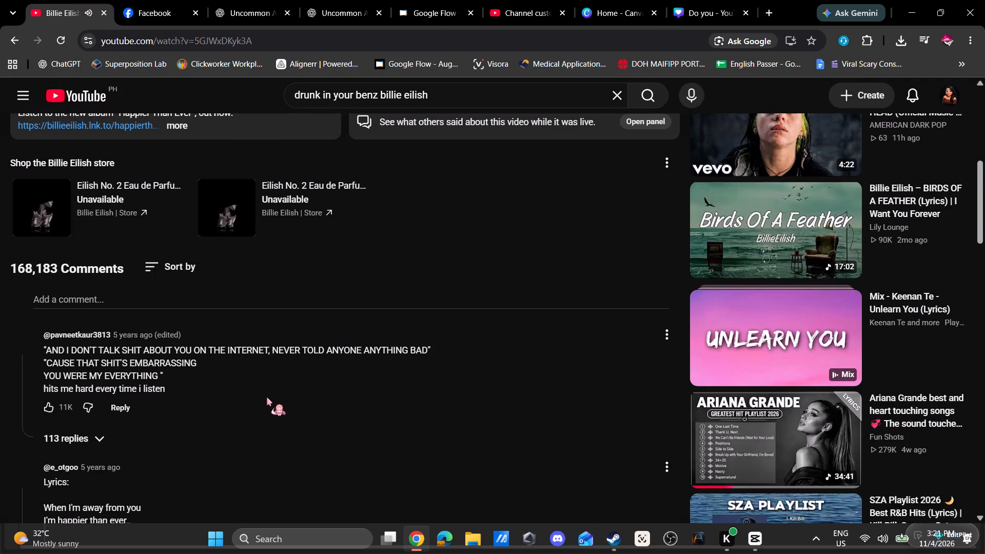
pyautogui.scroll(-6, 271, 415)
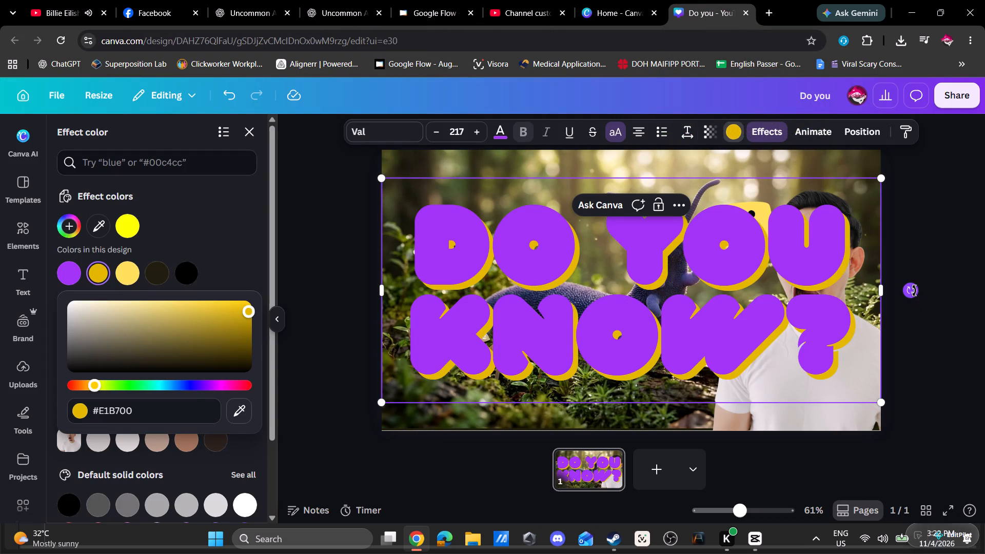
# Rotate the "Do you know?" title to about -17° and shrink it to font size 118.
pyautogui.moveTo(914, 291); pyautogui.dragTo(874, 221)
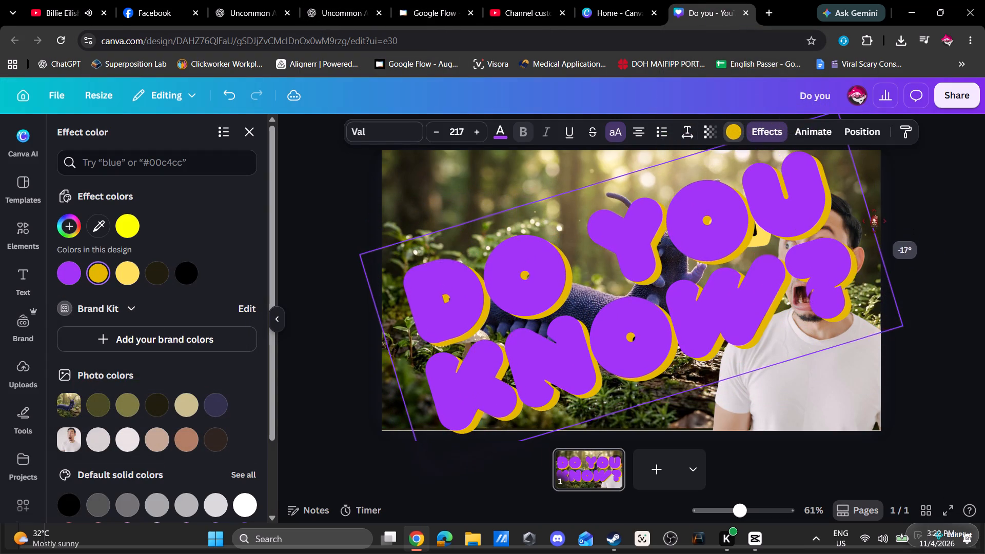
pyautogui.moveTo(874, 221); pyautogui.dragTo(875, 222)
pyautogui.moveTo(903, 330); pyautogui.dragTo(742, 307)
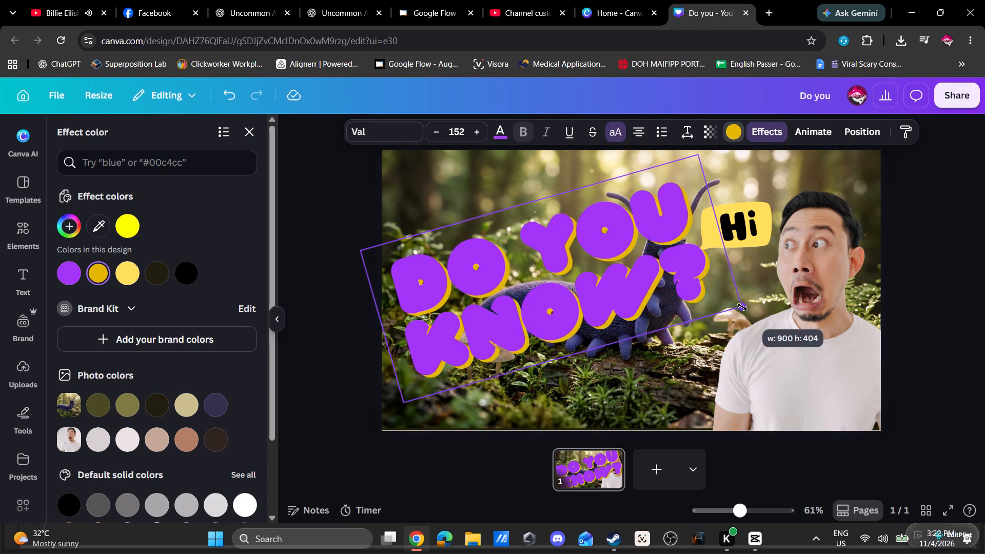
pyautogui.moveTo(742, 307); pyautogui.dragTo(658, 294)
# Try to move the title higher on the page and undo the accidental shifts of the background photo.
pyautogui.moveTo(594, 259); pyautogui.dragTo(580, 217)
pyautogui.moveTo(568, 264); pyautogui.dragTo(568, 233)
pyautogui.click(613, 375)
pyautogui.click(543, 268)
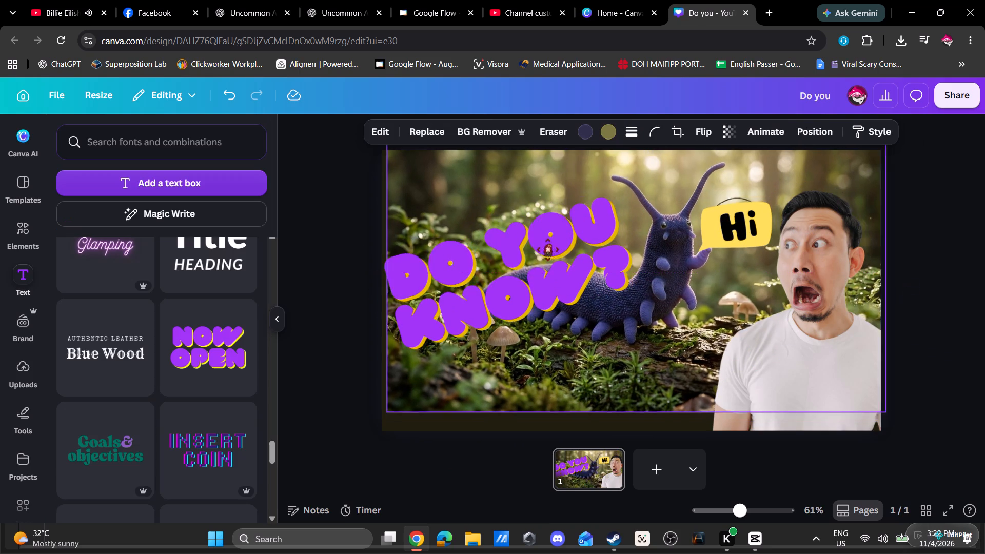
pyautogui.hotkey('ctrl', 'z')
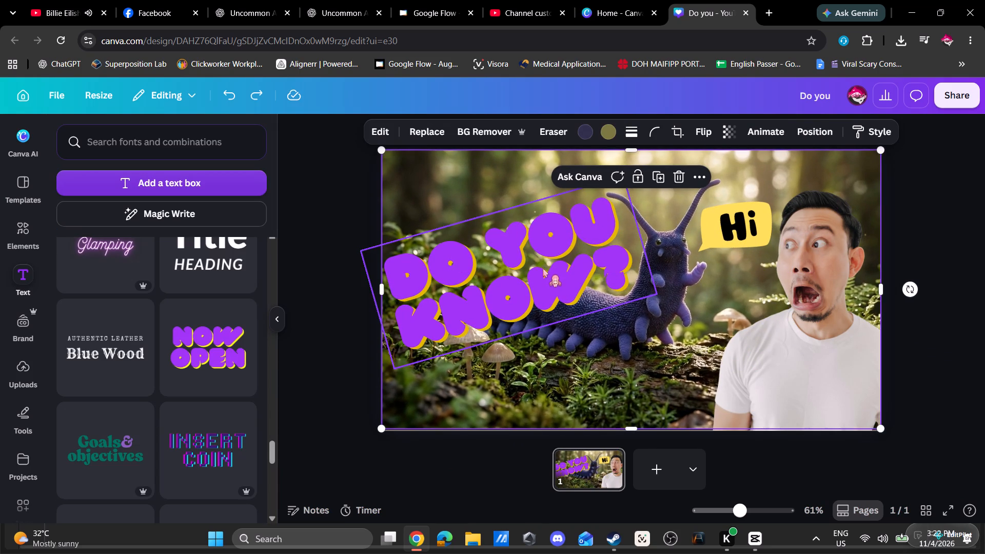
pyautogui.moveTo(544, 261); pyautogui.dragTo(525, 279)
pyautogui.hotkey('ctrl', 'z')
# Move the tilted title up into the upper-left area of the thumbnail, above the worm's body.
pyautogui.click(556, 243)
pyautogui.moveTo(567, 255); pyautogui.dragTo(574, 215)
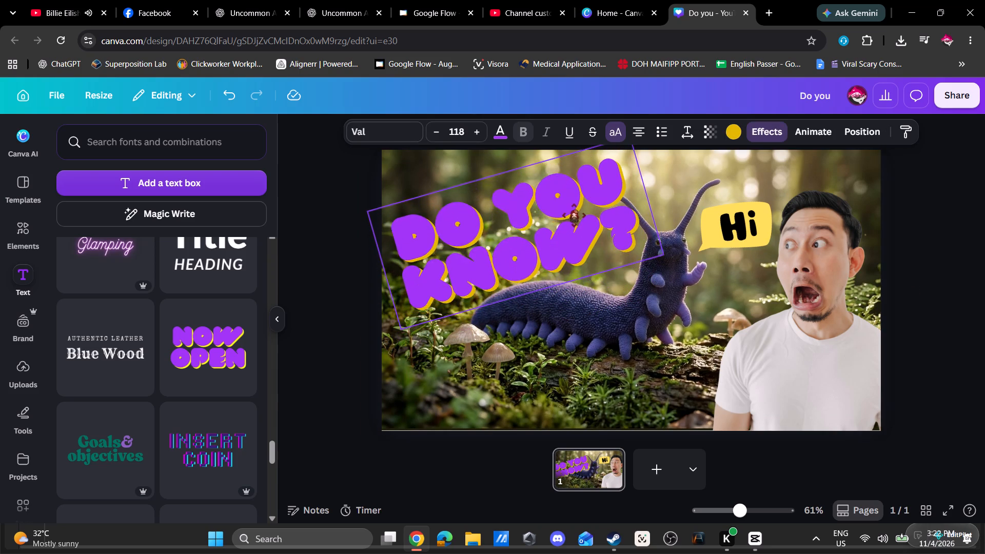
pyautogui.moveTo(574, 215); pyautogui.dragTo(572, 226)
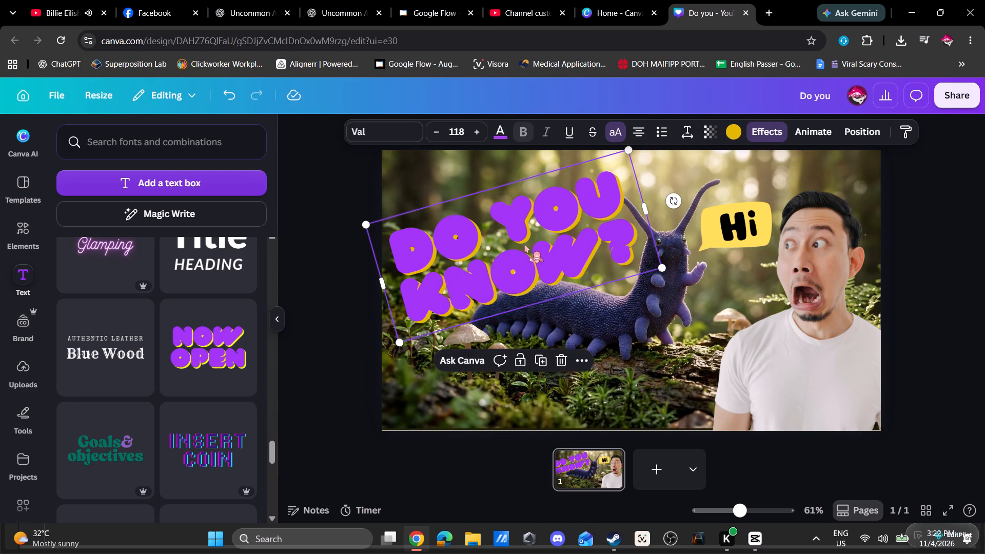
# Select all the title text and recolour it, trying custom #F6D134, #F68534 and #F57112 before choosing yellow #FFDE59.
pyautogui.tripleClick(526, 242)
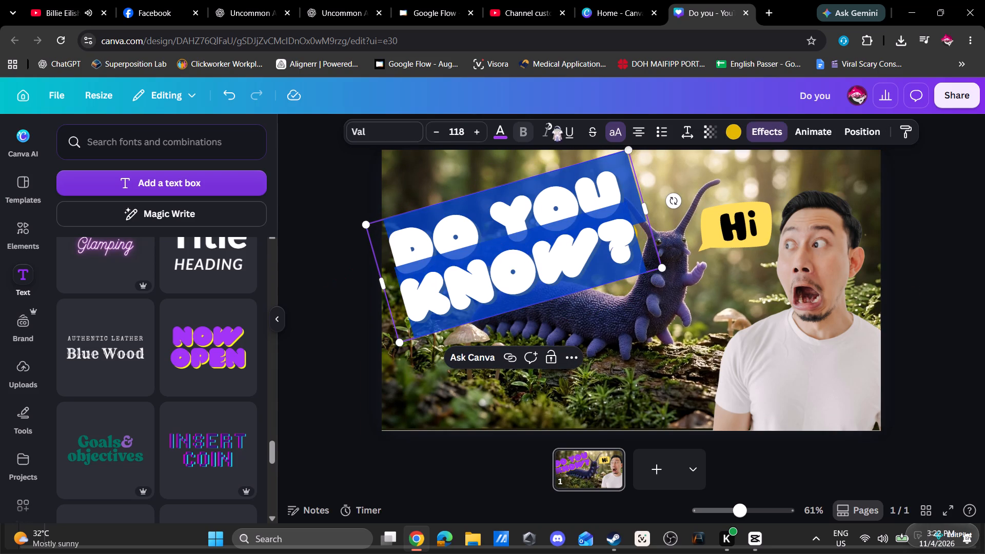
pyautogui.click(508, 136)
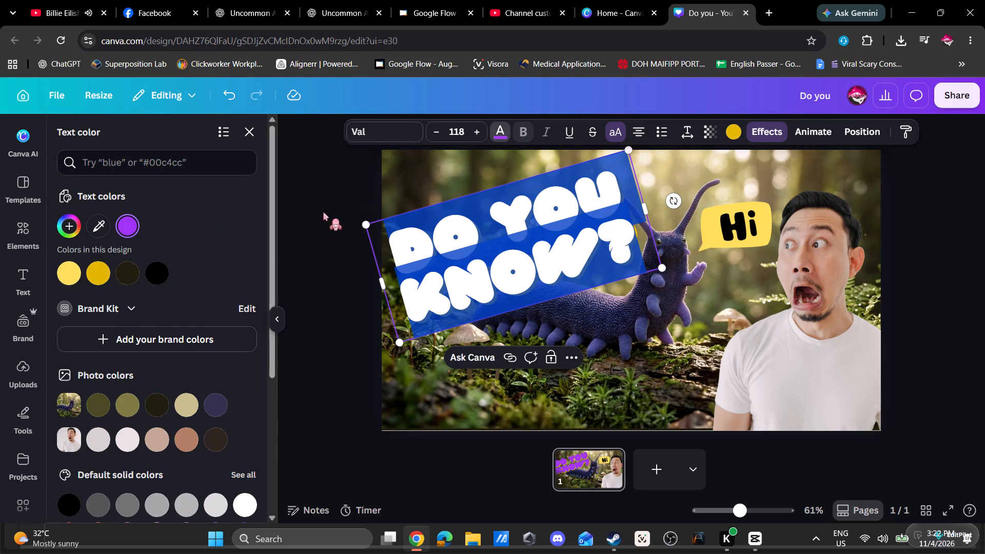
pyautogui.click(131, 225)
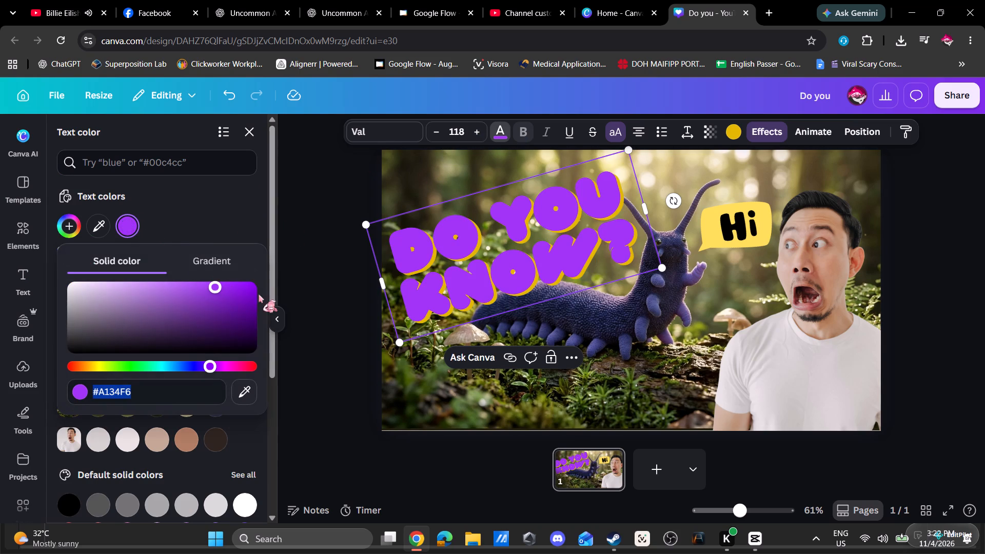
pyautogui.moveTo(113, 363); pyautogui.dragTo(94, 364)
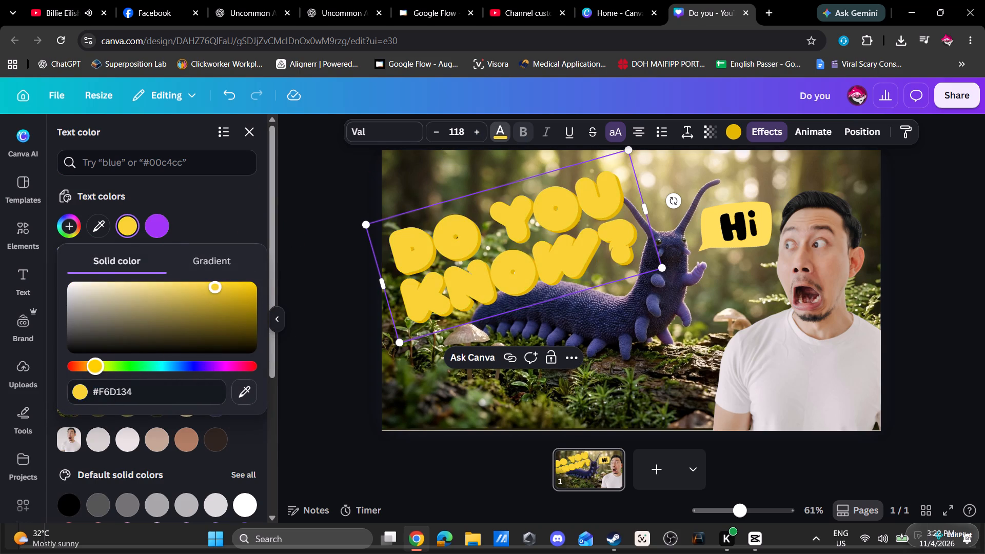
pyautogui.moveTo(94, 364); pyautogui.dragTo(82, 365)
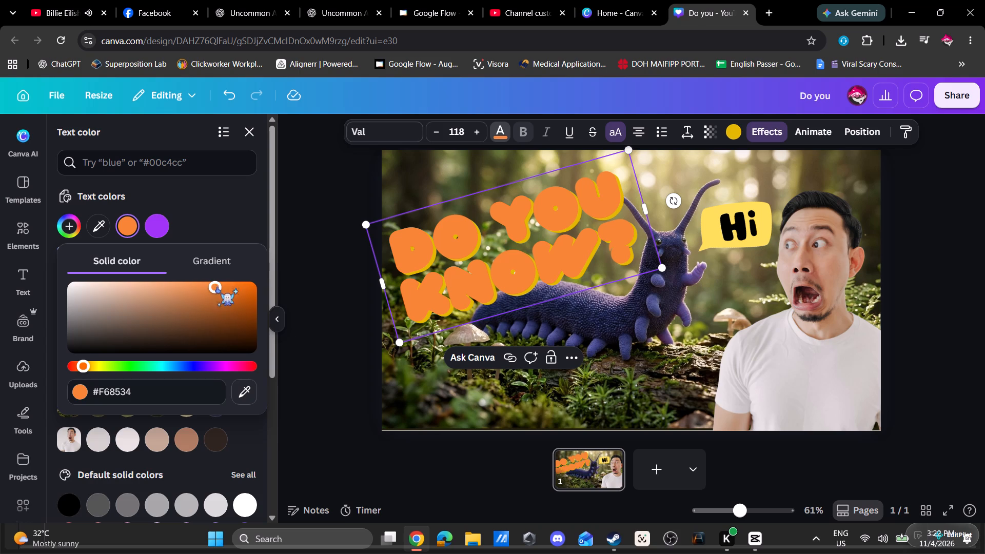
pyautogui.moveTo(218, 287); pyautogui.dragTo(243, 285)
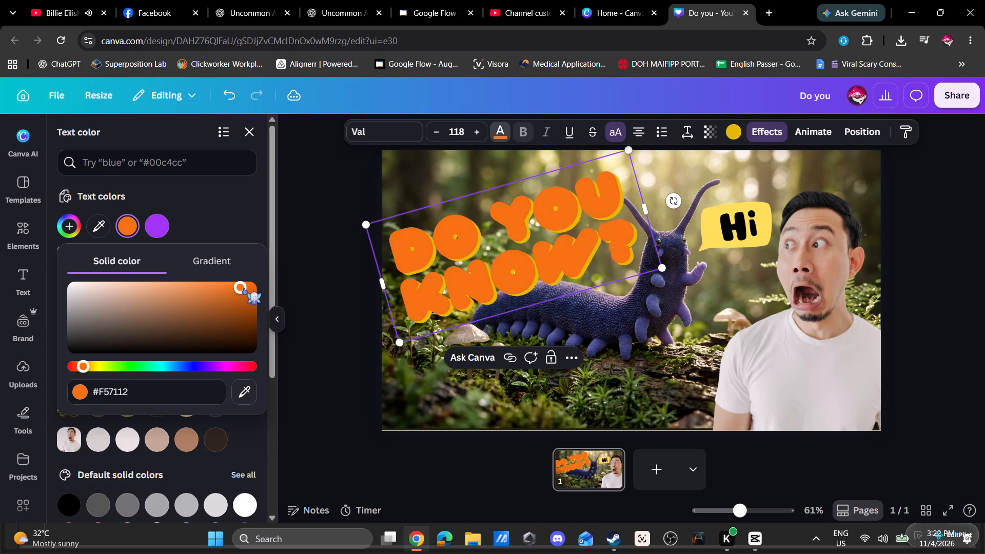
pyautogui.click(201, 207)
pyautogui.click(79, 276)
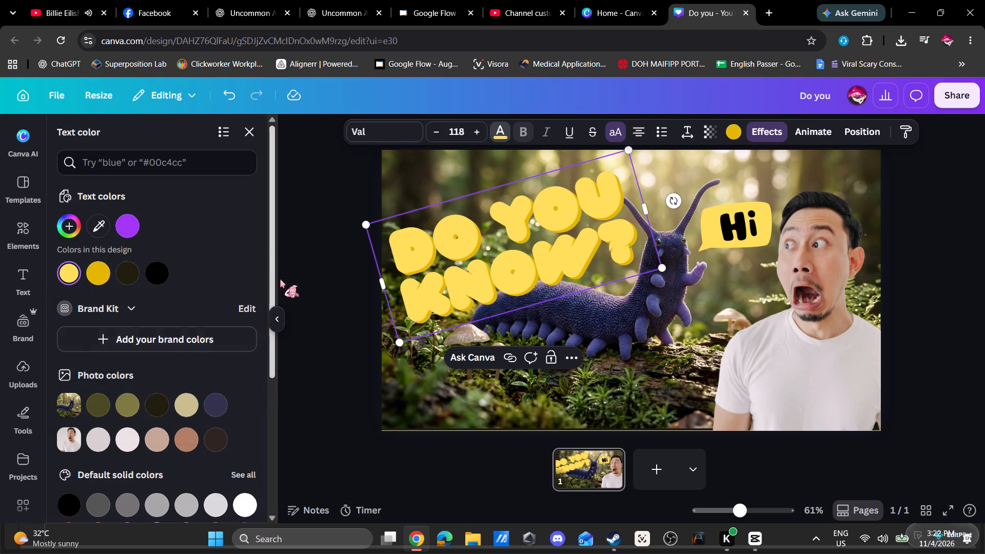
# Recolour the title's effect layer, trying oranges #E18E00, #F28A00 and #E28100 and the original #E1B700 before setting red #E10000.
pyautogui.click(745, 132)
pyautogui.click(740, 133)
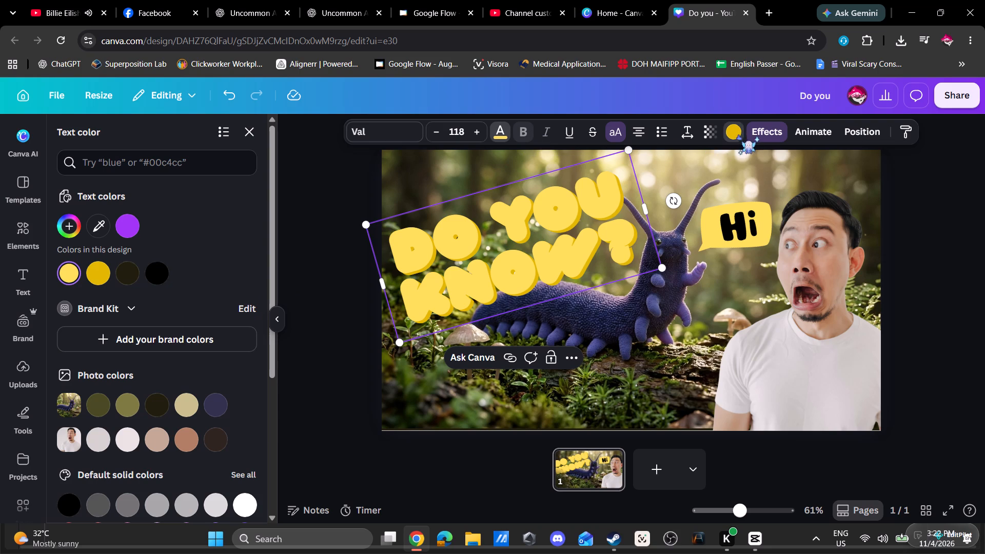
pyautogui.click(206, 238)
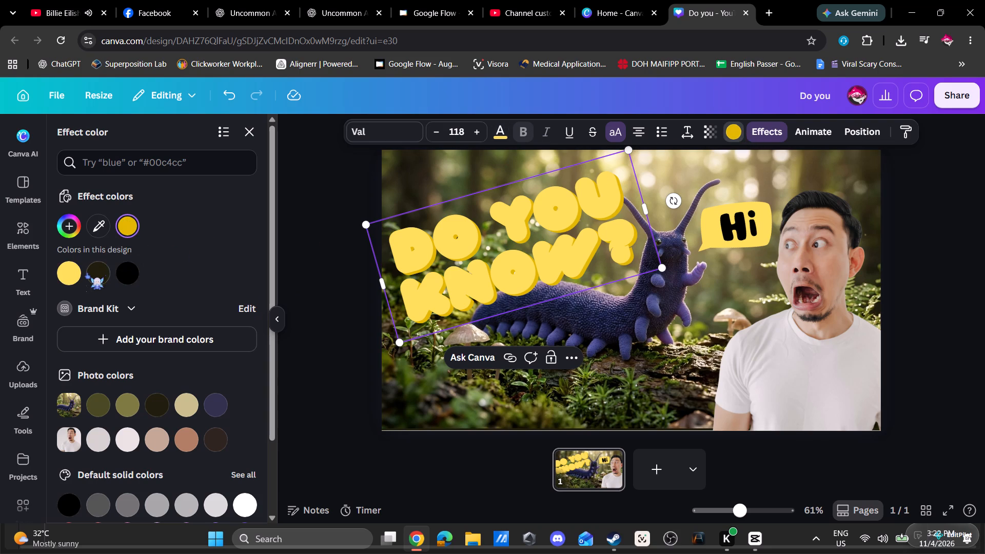
pyautogui.click(71, 227)
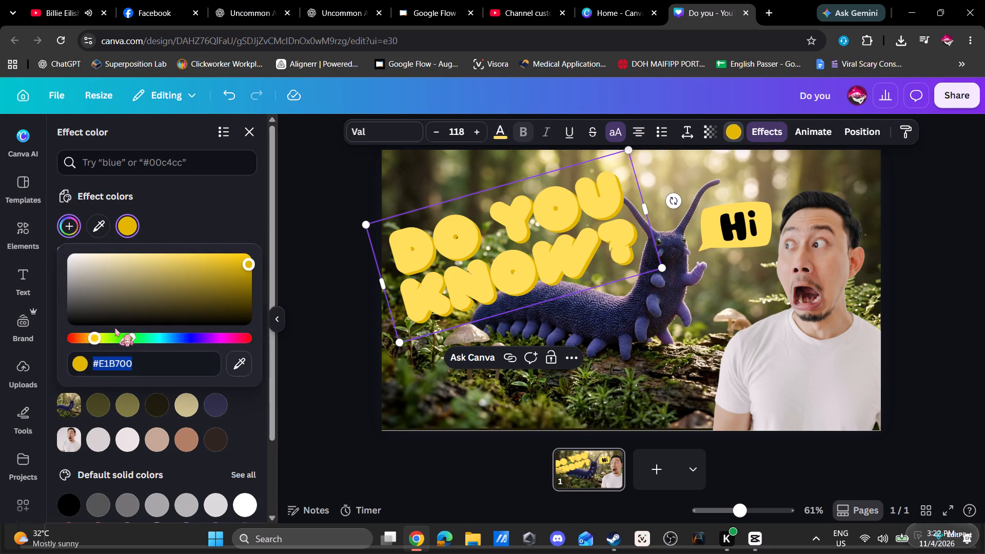
pyautogui.moveTo(94, 339); pyautogui.dragTo(88, 340)
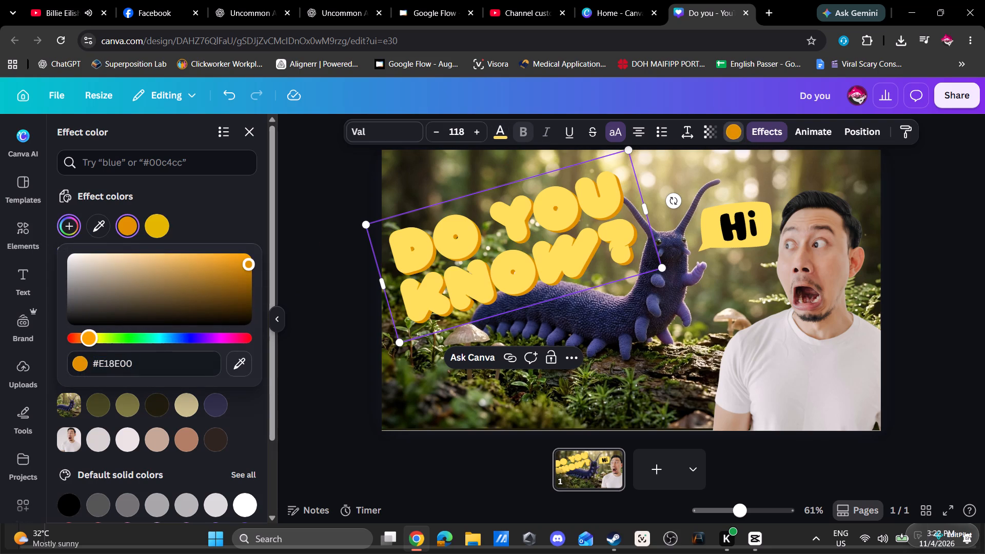
pyautogui.moveTo(88, 340); pyautogui.dragTo(86, 340)
pyautogui.moveTo(242, 264); pyautogui.dragTo(306, 255)
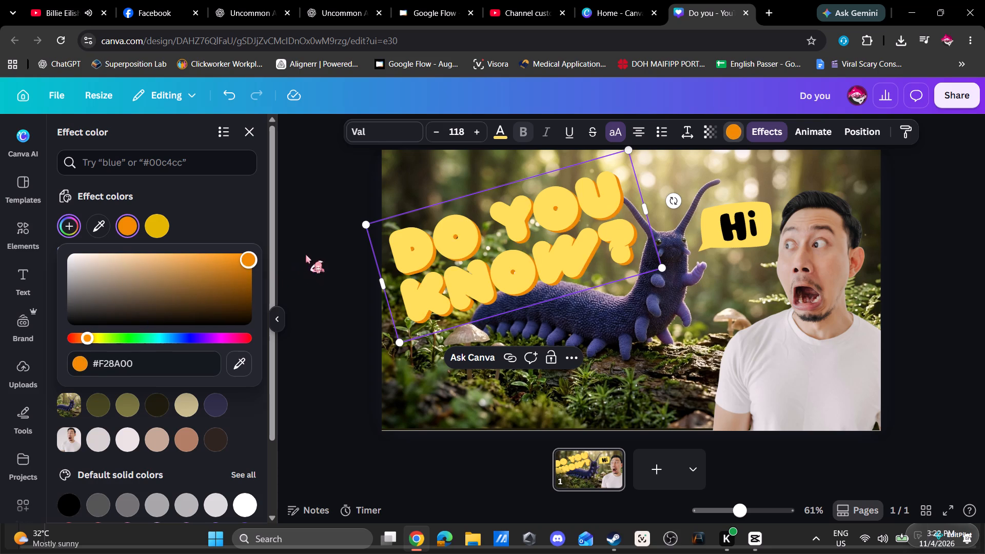
pyautogui.moveTo(306, 255); pyautogui.dragTo(331, 262)
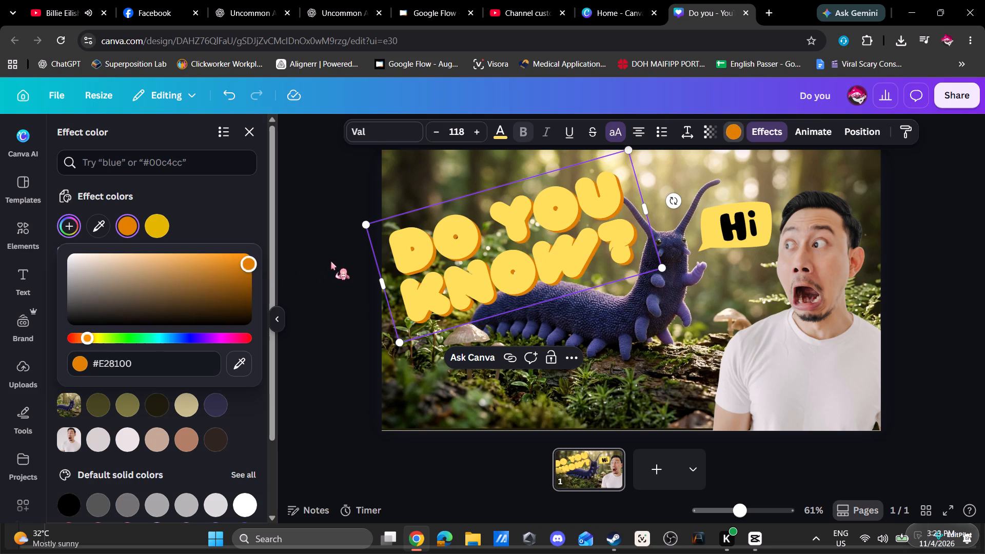
pyautogui.click(185, 207)
pyautogui.click(156, 229)
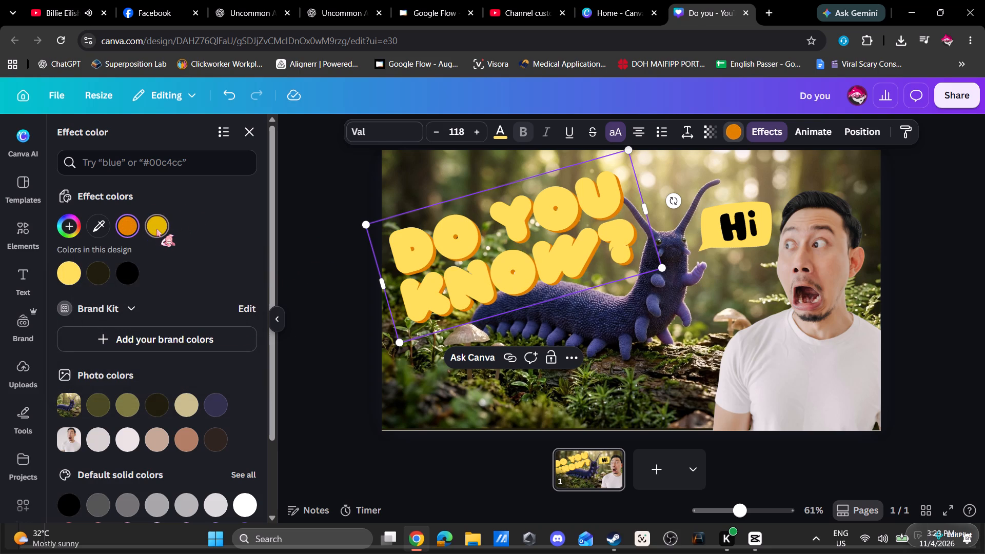
pyautogui.click(130, 224)
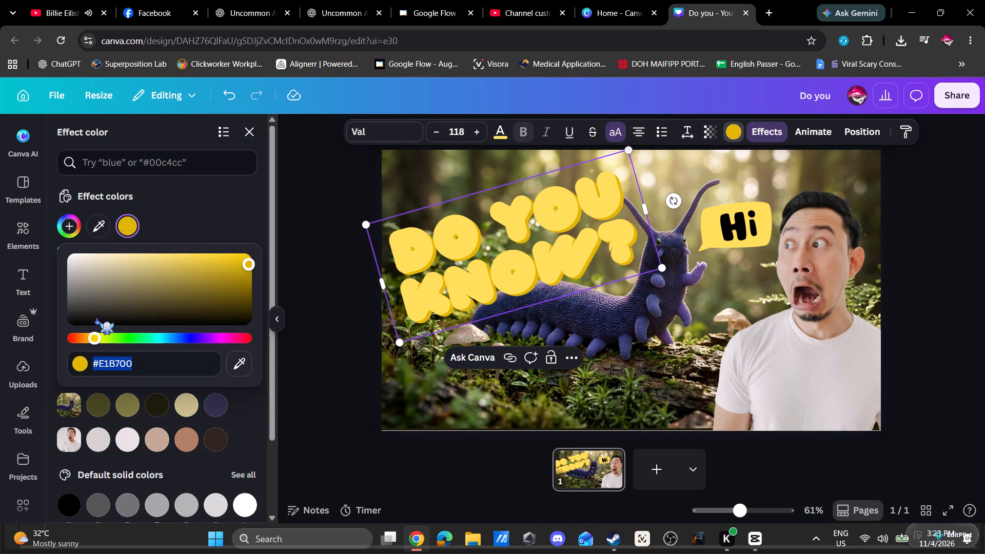
pyautogui.moveTo(92, 333); pyautogui.dragTo(56, 332)
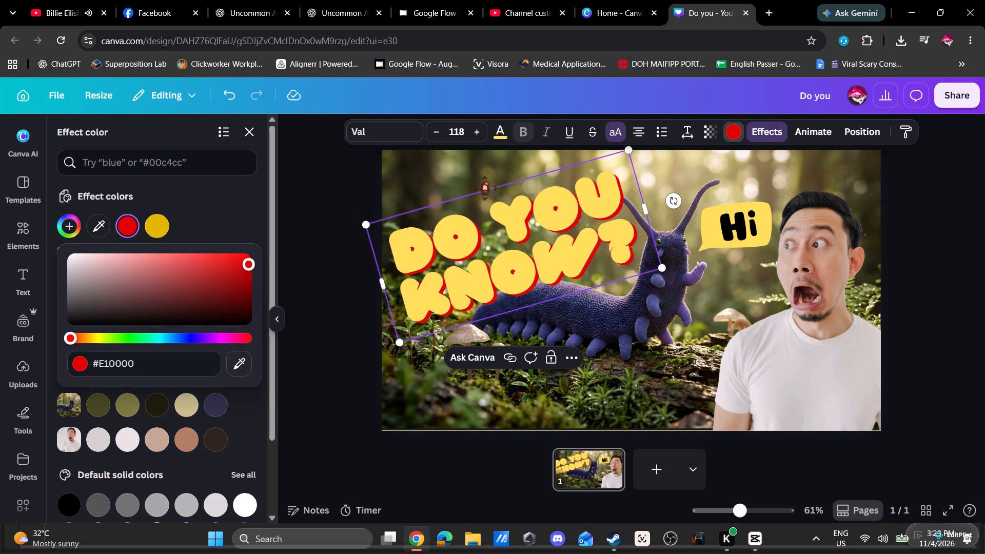
# Recolour the title text, trying #E10000, #9C2727, #F97C7C, #43390F and #433E0F before setting bright yellow #FFF507.
pyautogui.click(434, 233)
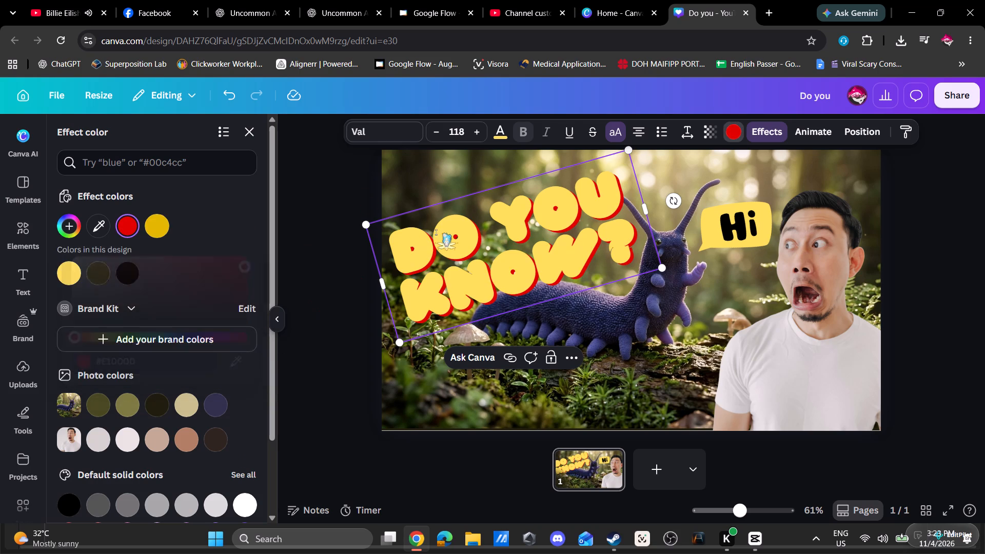
pyautogui.click(503, 132)
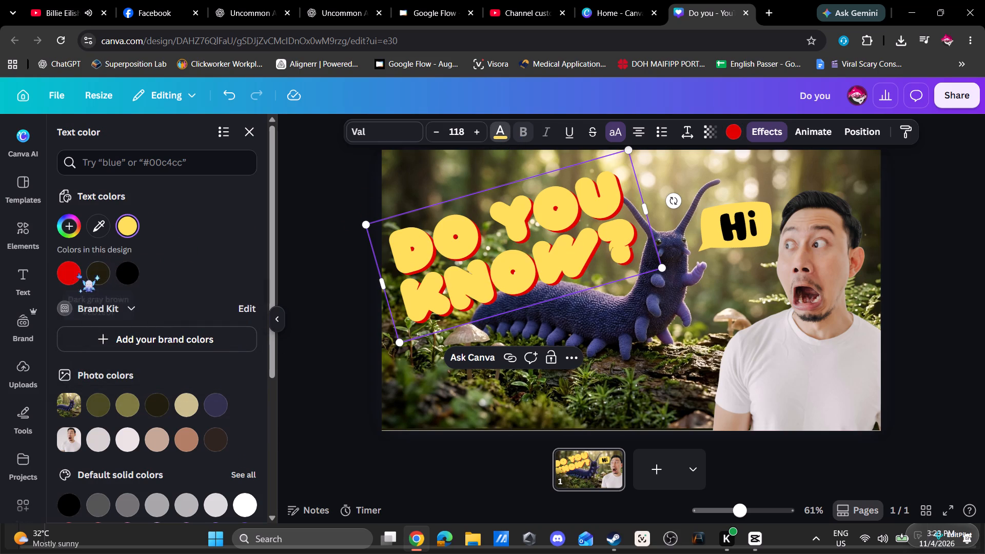
pyautogui.click(72, 272)
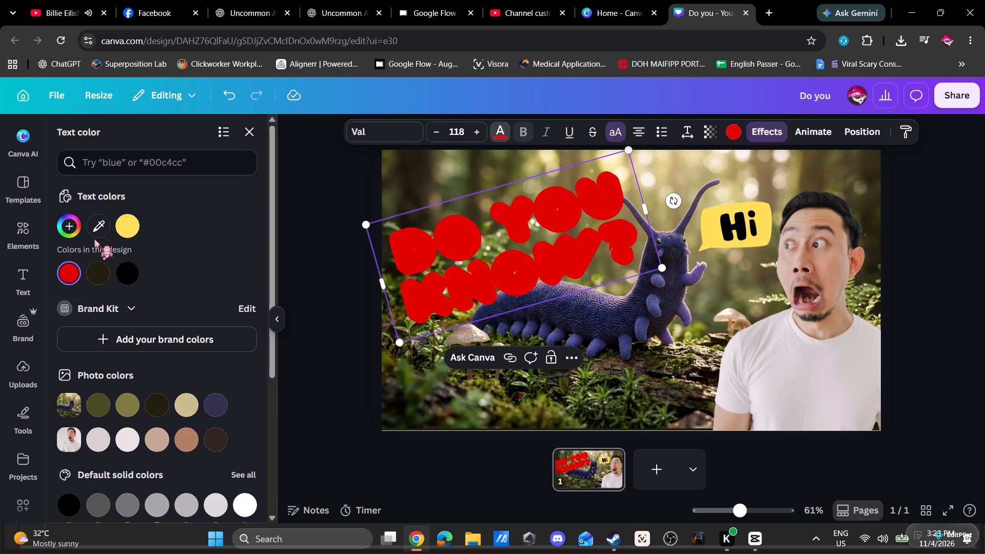
pyautogui.click(72, 229)
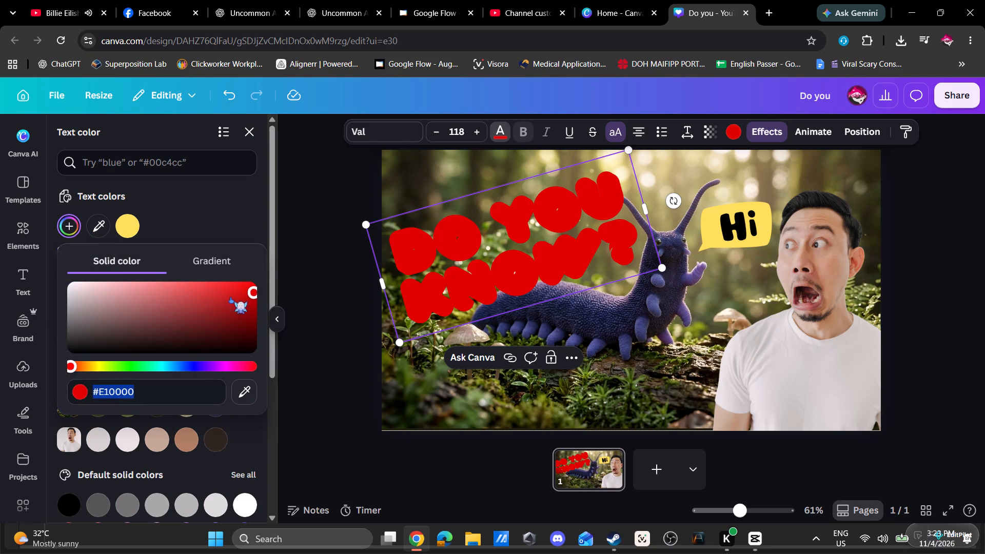
pyautogui.moveTo(232, 294); pyautogui.dragTo(213, 311)
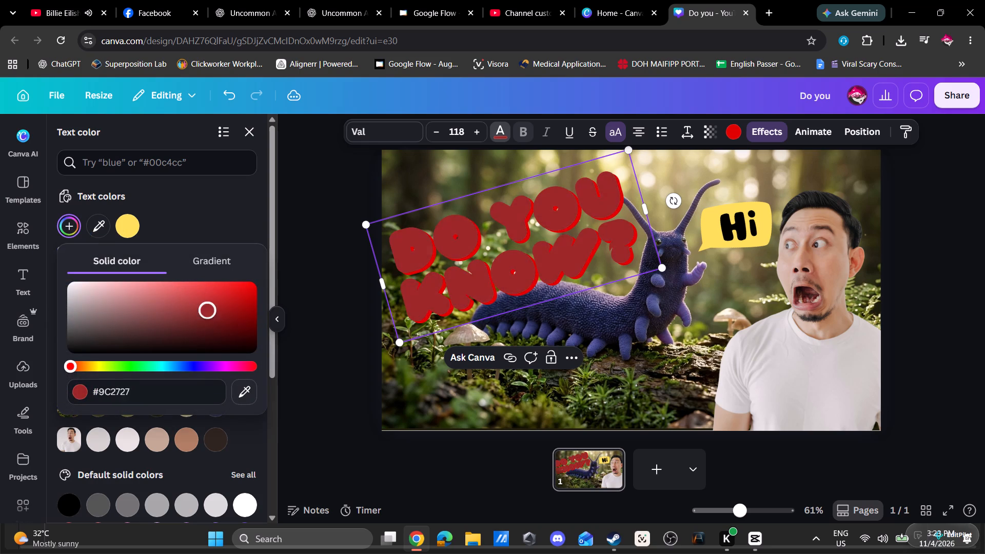
pyautogui.moveTo(213, 311); pyautogui.dragTo(162, 281)
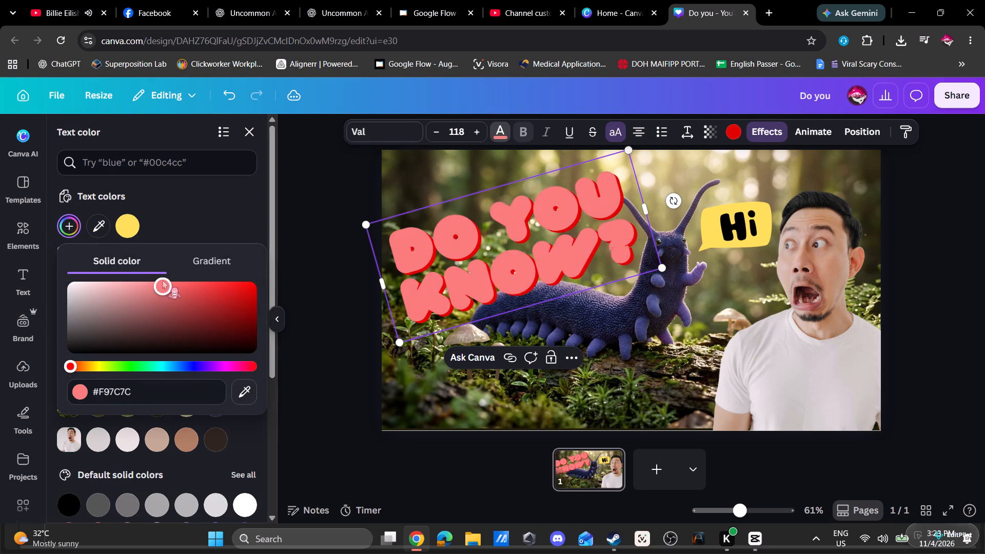
pyautogui.moveTo(162, 281); pyautogui.dragTo(214, 335)
pyautogui.moveTo(91, 366); pyautogui.dragTo(95, 366)
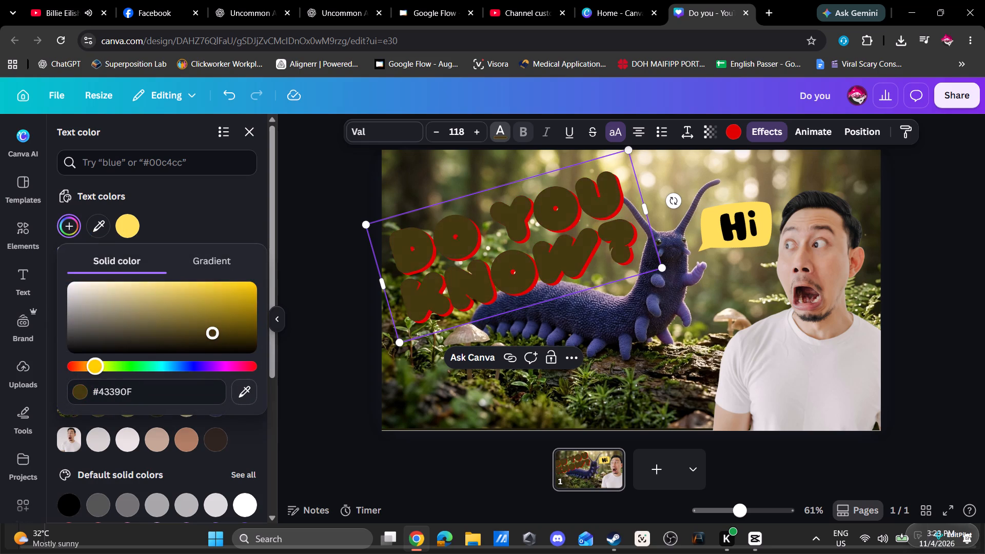
pyautogui.moveTo(95, 366); pyautogui.dragTo(98, 363)
pyautogui.moveTo(98, 363); pyautogui.dragTo(98, 363)
pyautogui.moveTo(237, 294); pyautogui.dragTo(252, 274)
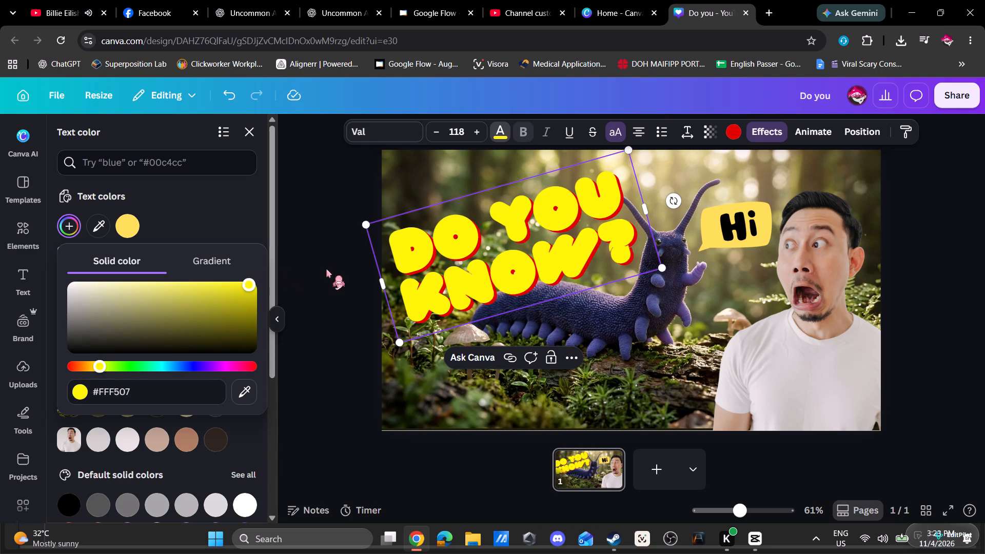
# Resize the tilted title, trying font size 127 before shrinking it to 99.9.
pyautogui.moveTo(662, 268); pyautogui.dragTo(680, 273)
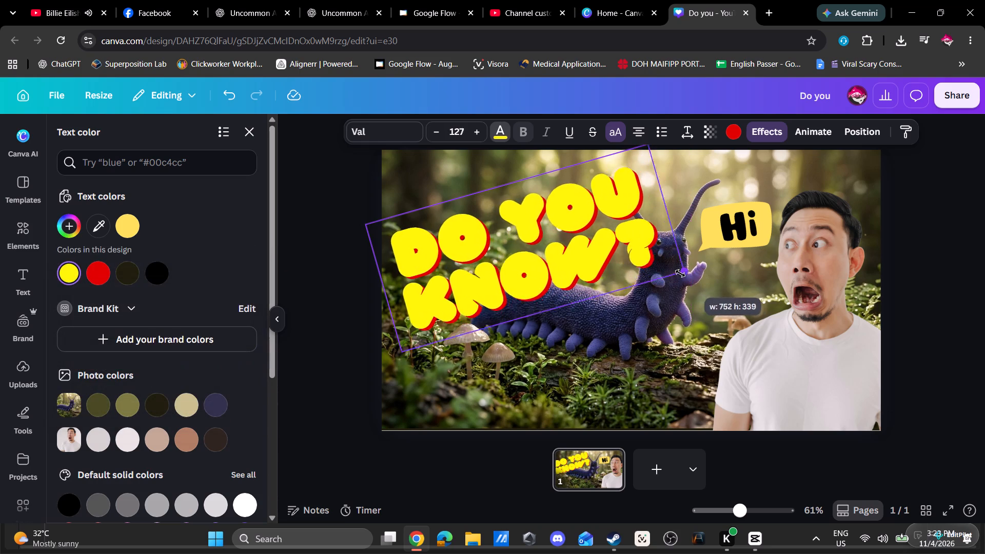
pyautogui.moveTo(680, 273); pyautogui.dragTo(616, 261)
pyautogui.moveTo(508, 247); pyautogui.dragTo(535, 239)
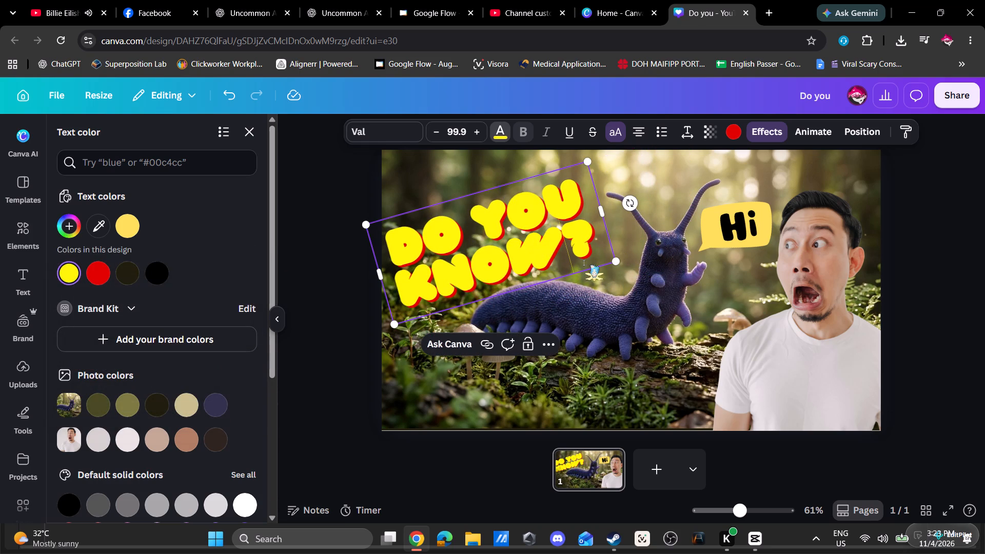
pyautogui.click(584, 263)
# Search Google Images for "catchy thumbnail do you know?" in a new tab, examine the title styles, and return to the Canva design.
pyautogui.click(764, 14)
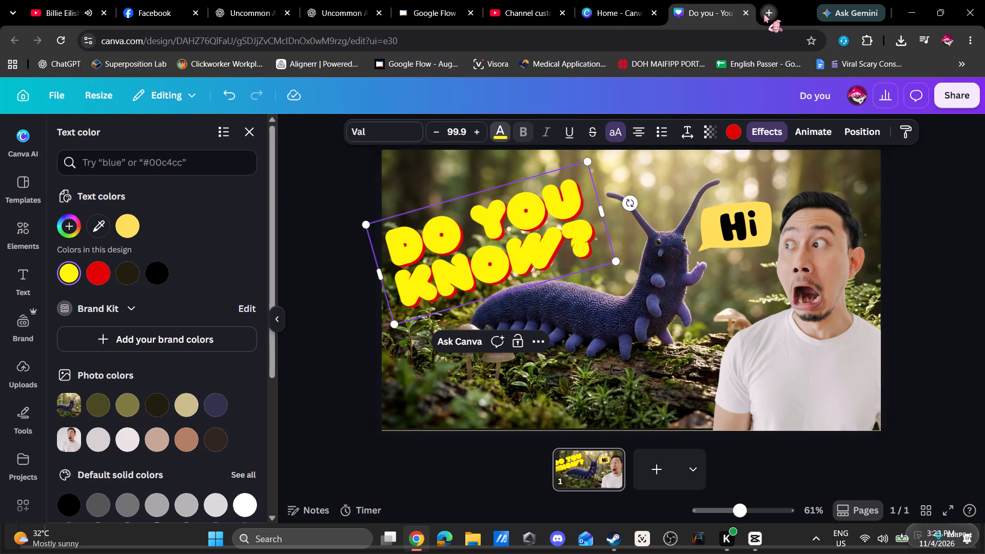
pyautogui.click(566, 263)
pyautogui.write('cat')
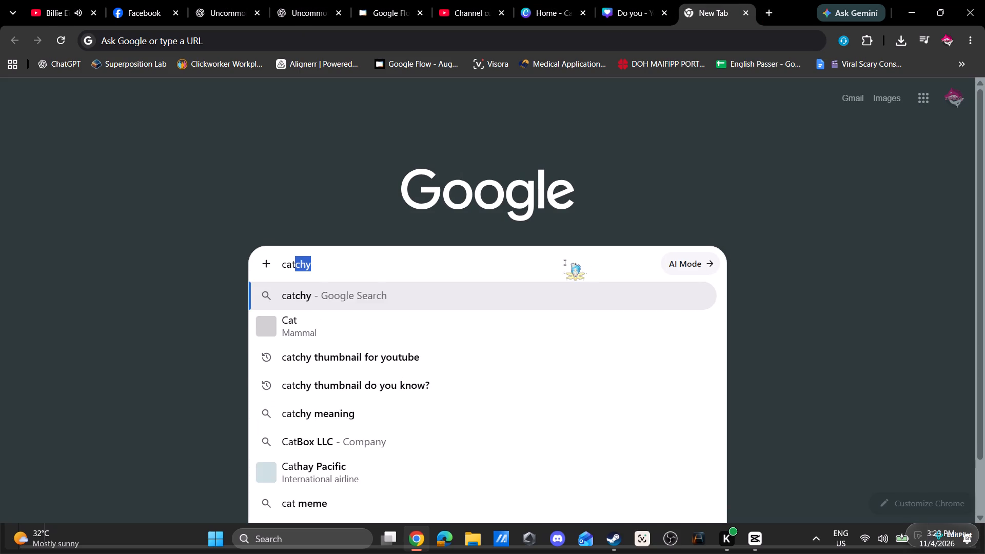
pyautogui.write('chy')
pyautogui.press('space')
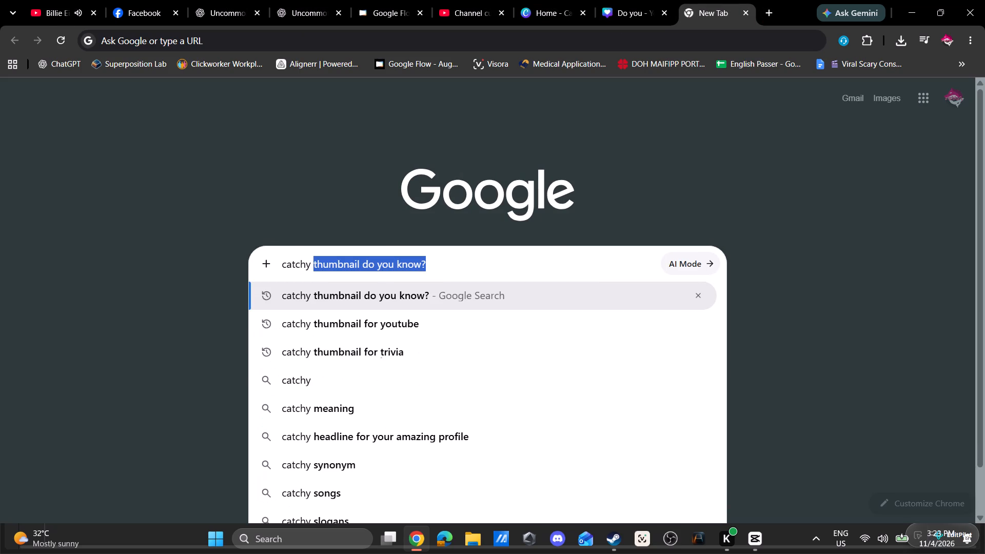
pyautogui.press('Return')
pyautogui.click(230, 147)
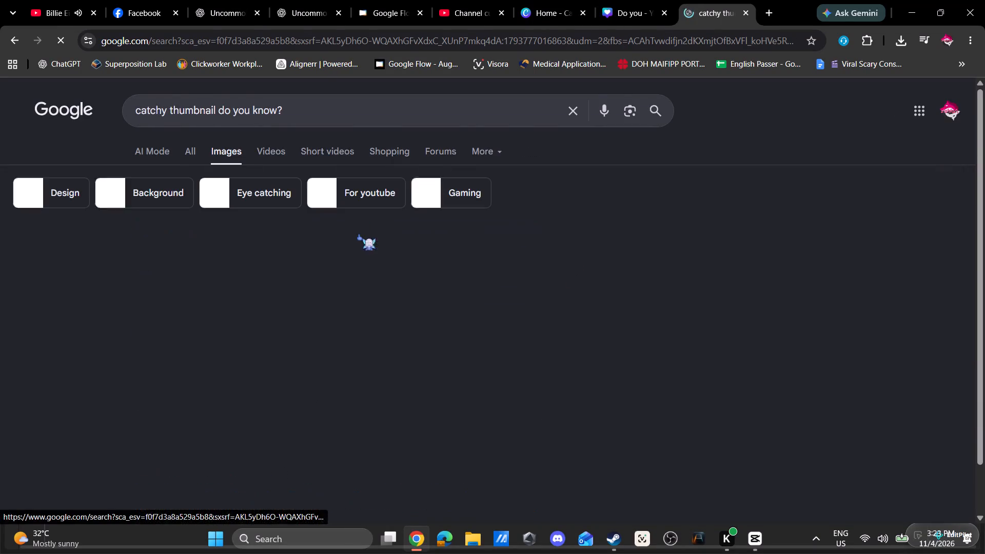
pyautogui.scroll(-7, 340, 283)
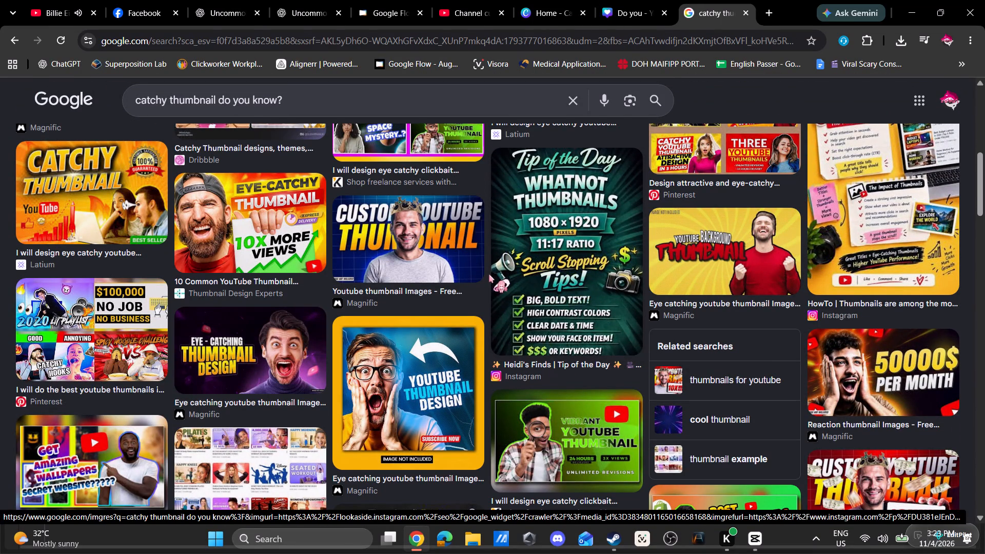
pyautogui.scroll(-4, 480, 275)
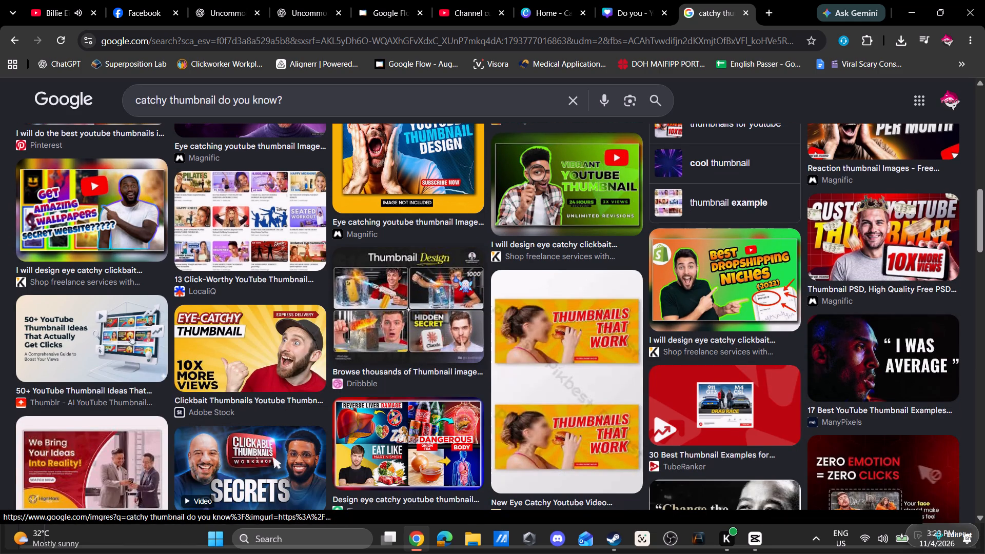
pyautogui.scroll(-5, 454, 275)
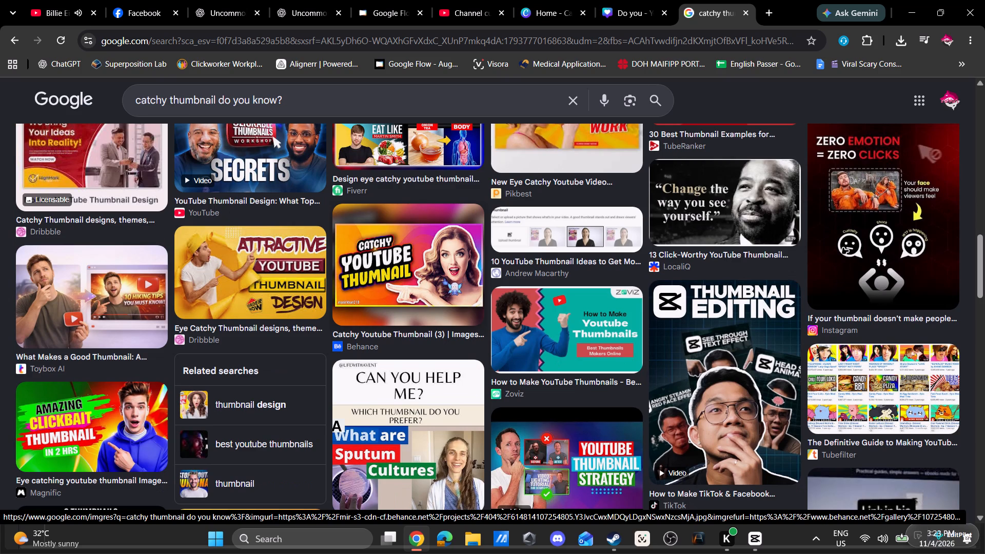
pyautogui.scroll(-5, 443, 276)
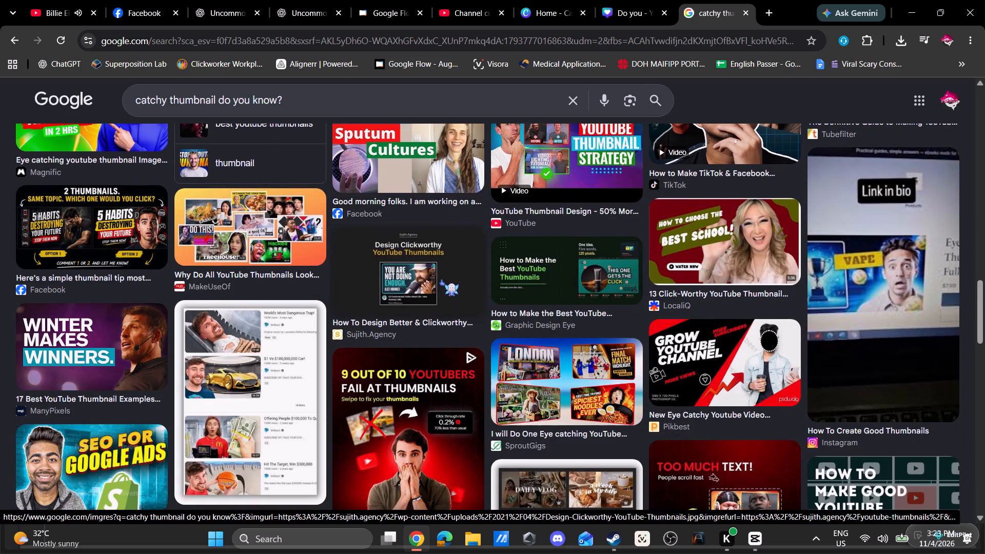
pyautogui.scroll(-5, 441, 277)
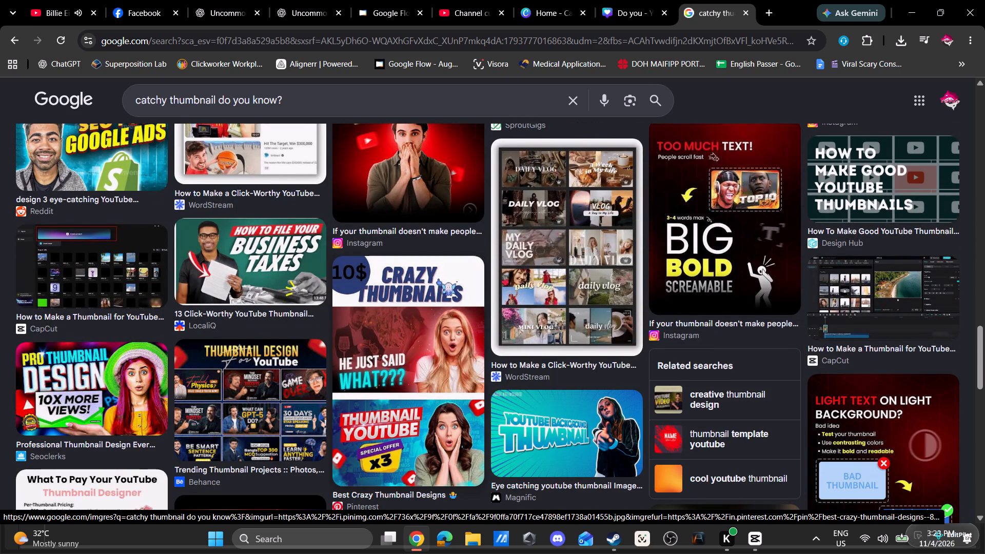
pyautogui.click(621, 11)
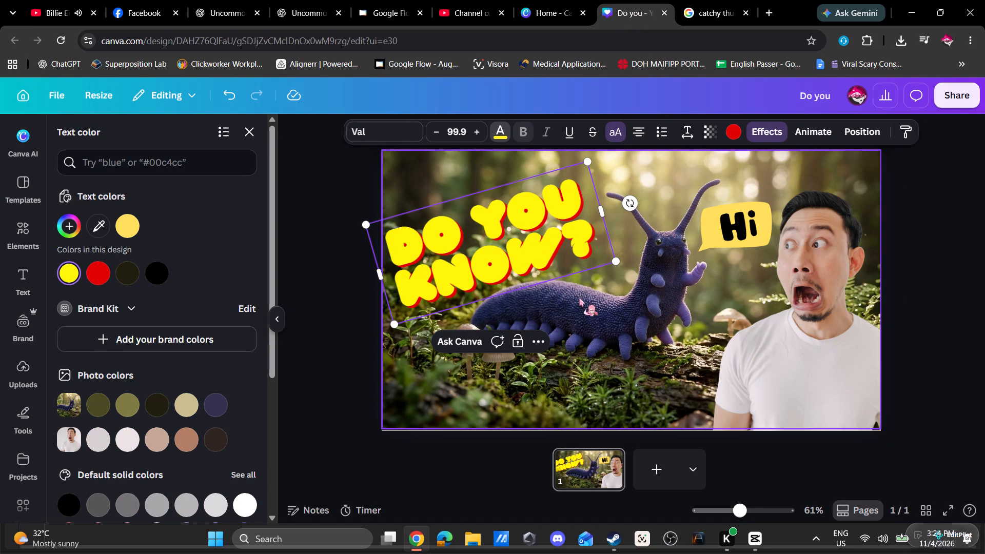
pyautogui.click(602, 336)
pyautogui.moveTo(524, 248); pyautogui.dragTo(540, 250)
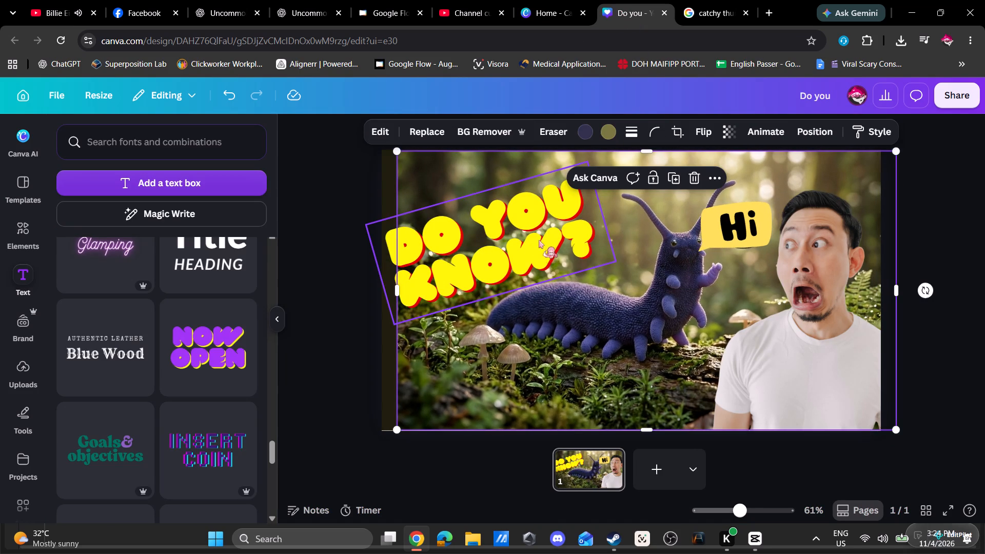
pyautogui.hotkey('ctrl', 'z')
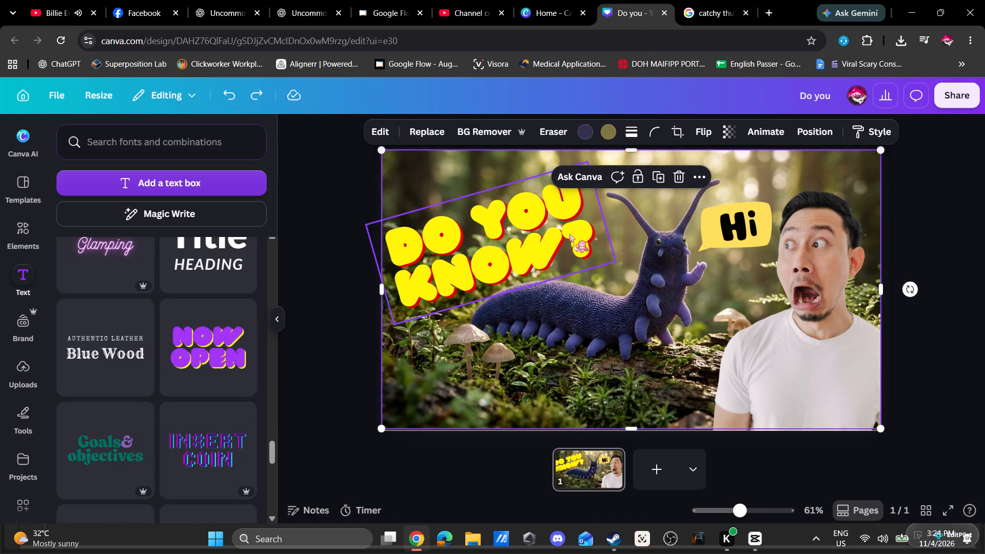
# Move the tilted title slightly right so its frame sits inside the thumbnail's left edge.
pyautogui.click(569, 234)
pyautogui.moveTo(540, 235); pyautogui.dragTo(559, 233)
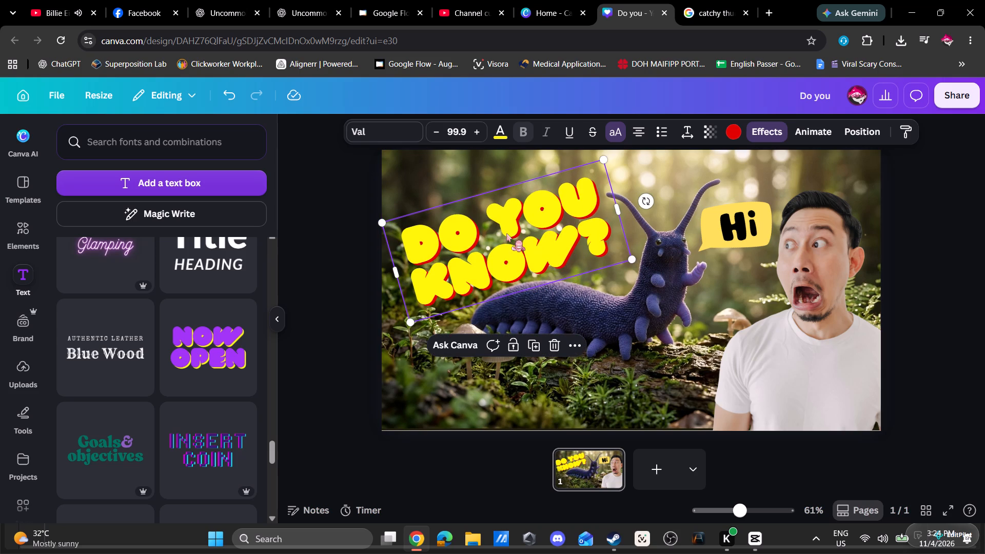
# Select all of the words in the tilted "Do you know?" title.
pyautogui.click(506, 233)
pyautogui.tripleClick(511, 253)
pyautogui.doubleClick(549, 223)
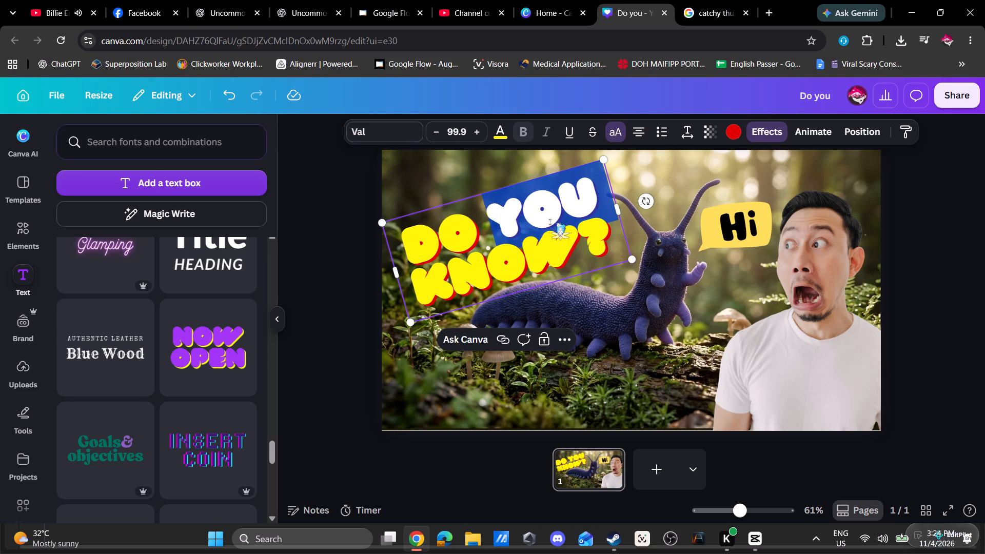
pyautogui.click(611, 239)
pyautogui.moveTo(616, 241); pyautogui.dragTo(394, 232)
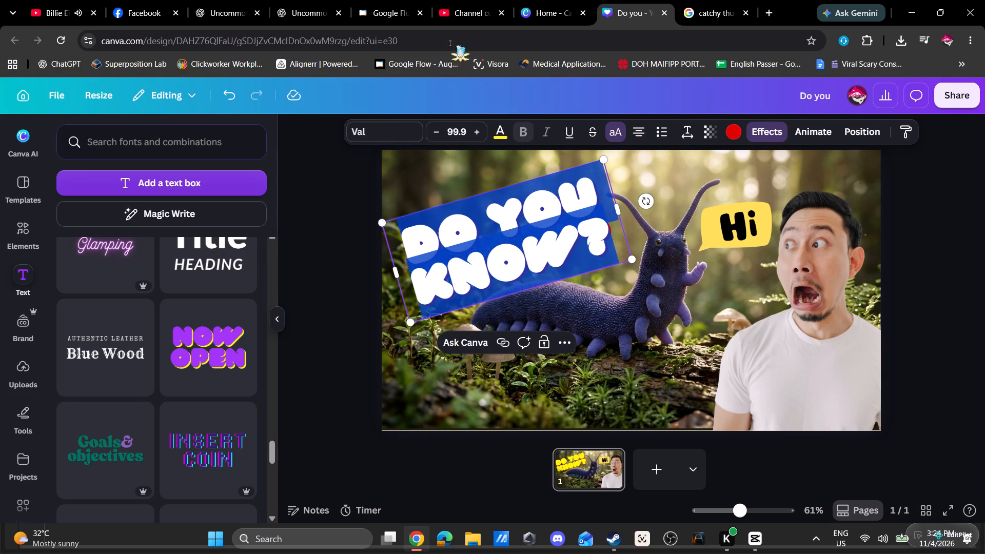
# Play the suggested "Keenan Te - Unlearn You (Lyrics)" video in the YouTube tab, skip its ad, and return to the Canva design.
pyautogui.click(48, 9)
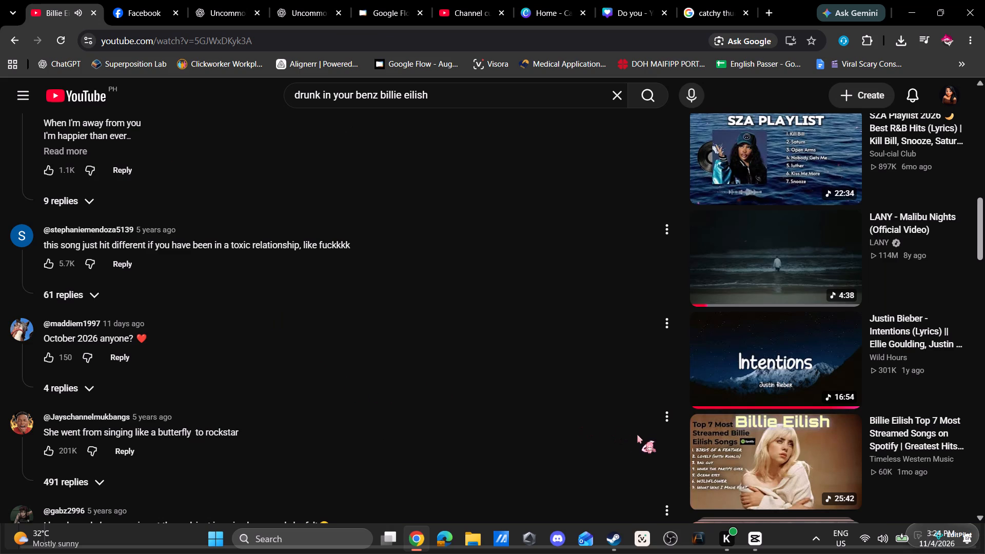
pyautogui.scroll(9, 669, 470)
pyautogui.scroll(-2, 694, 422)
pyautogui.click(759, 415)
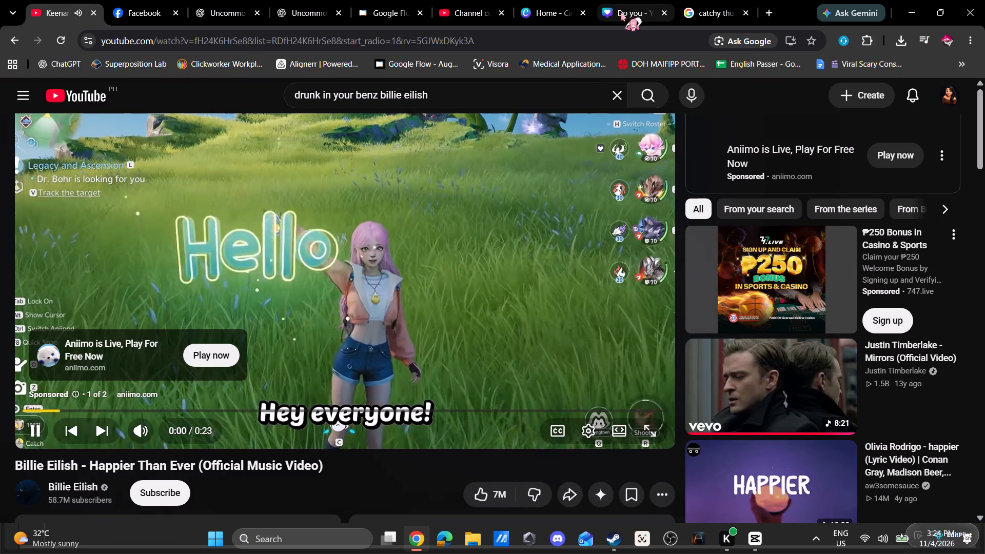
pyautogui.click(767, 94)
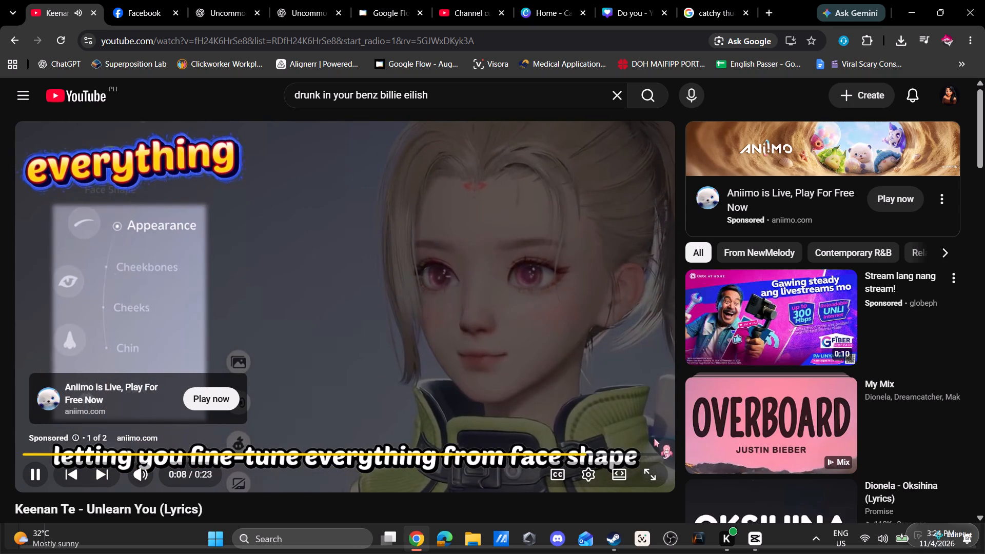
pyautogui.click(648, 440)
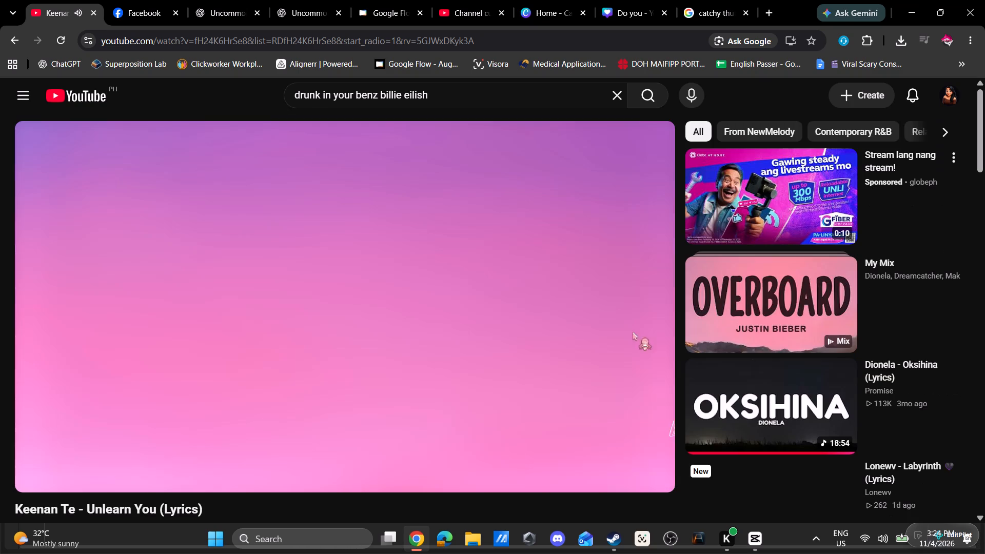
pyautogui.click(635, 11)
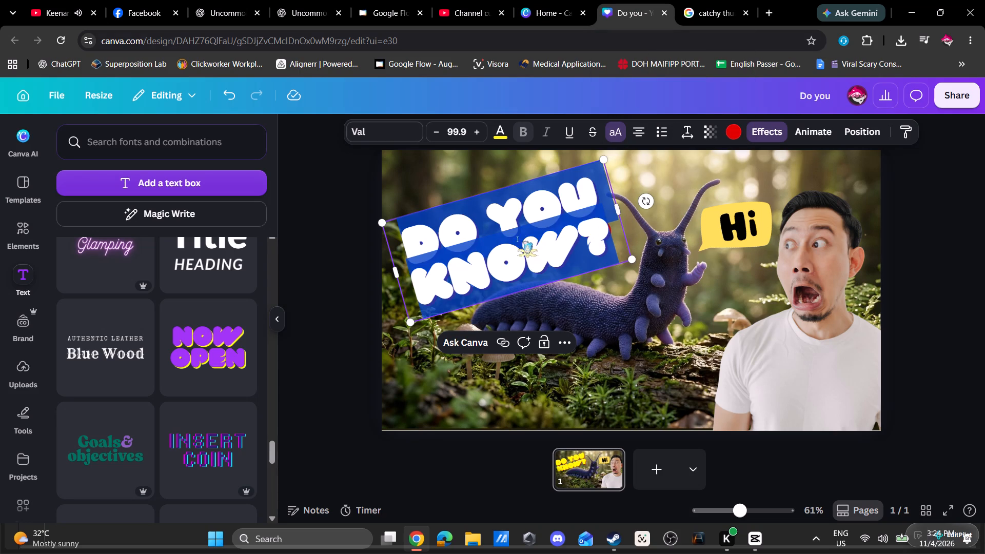
# Change the font of the whole "Do you know?" title to Extenda 40 Hecto.
pyautogui.click(537, 251)
pyautogui.tripleClick(547, 248)
pyautogui.click(395, 133)
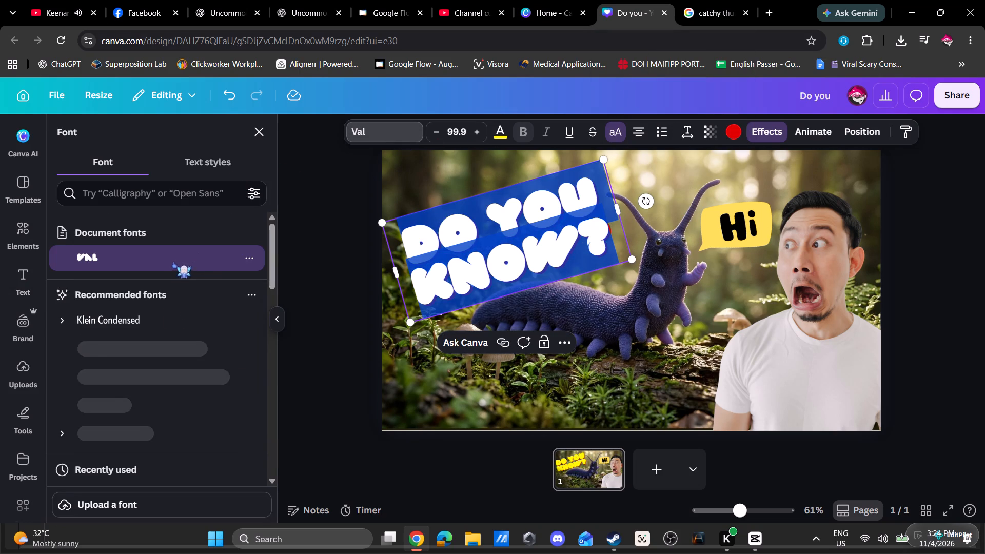
pyautogui.click(167, 263)
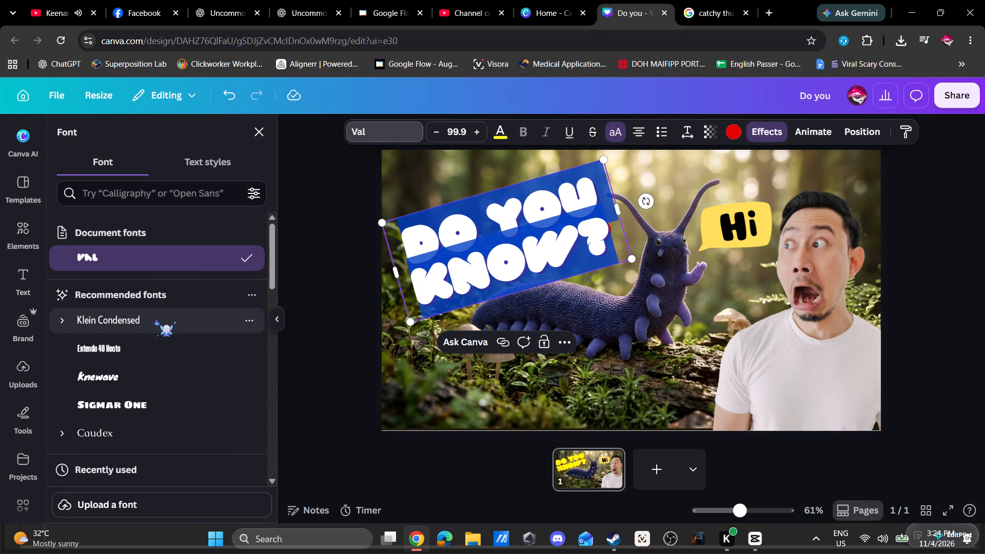
pyautogui.click(157, 349)
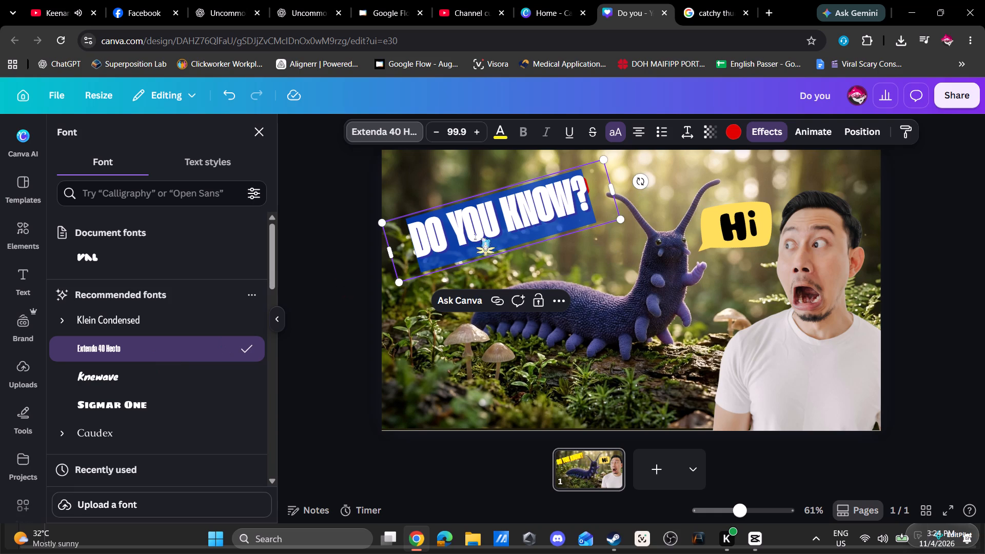
pyautogui.click(481, 237)
pyautogui.click(591, 228)
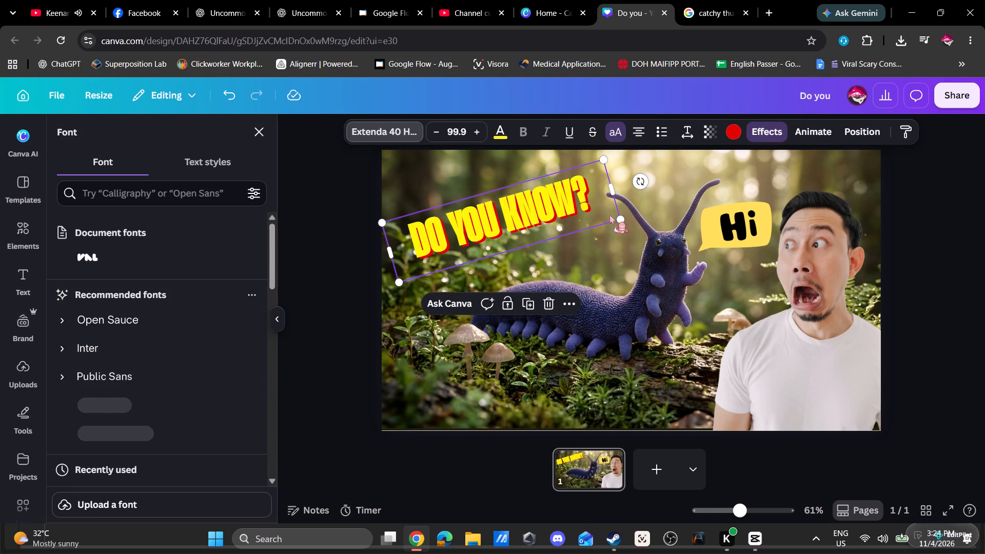
# Narrow the title's text box to a width of about 505 and enlarge the title to font size 156.
pyautogui.moveTo(617, 190); pyautogui.dragTo(584, 195)
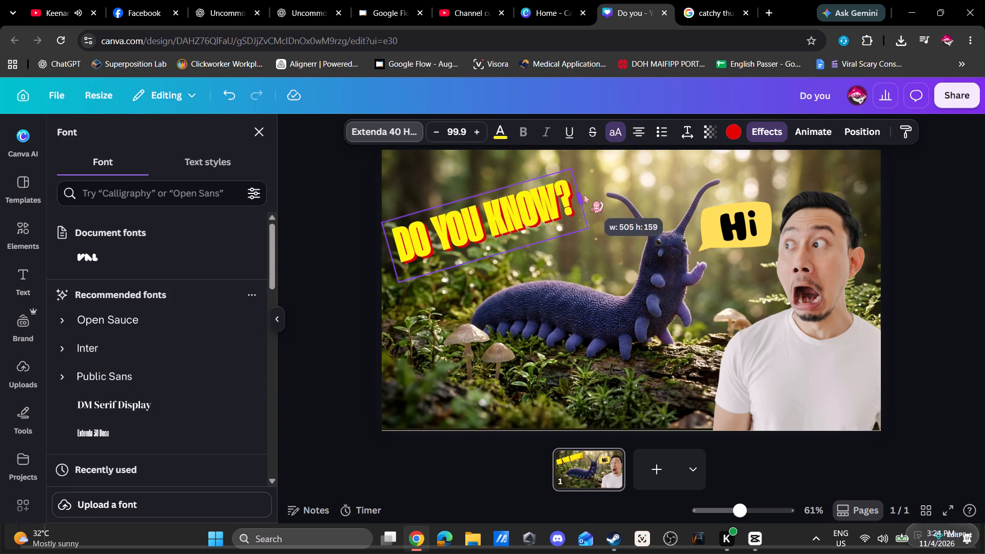
pyautogui.moveTo(584, 195); pyautogui.dragTo(583, 195)
pyautogui.moveTo(591, 230); pyautogui.dragTo(705, 281)
# Reposition the enlarged title across the thumbnail's upper left, with its question mark just above the worm's head.
pyautogui.moveTo(569, 222); pyautogui.dragTo(546, 252)
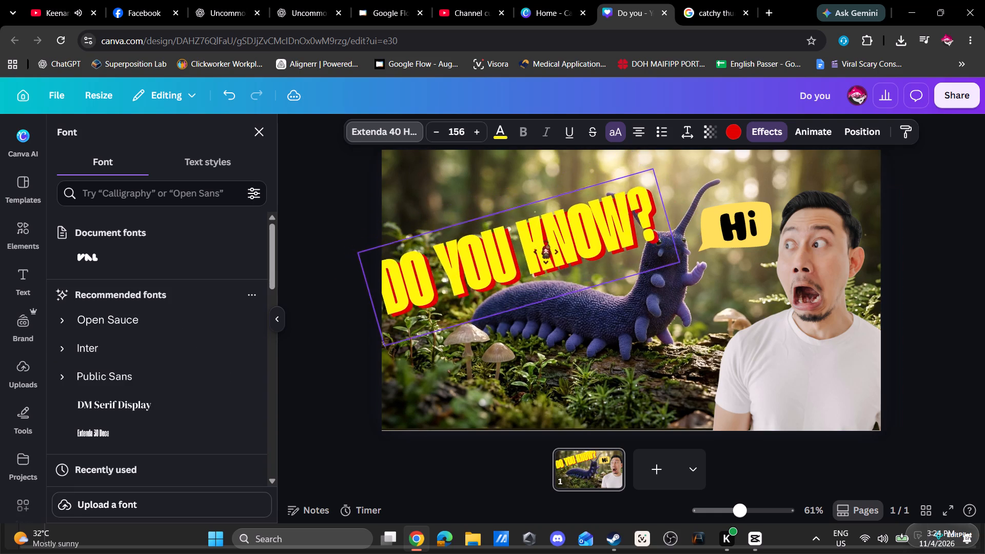
pyautogui.moveTo(546, 252); pyautogui.dragTo(560, 220)
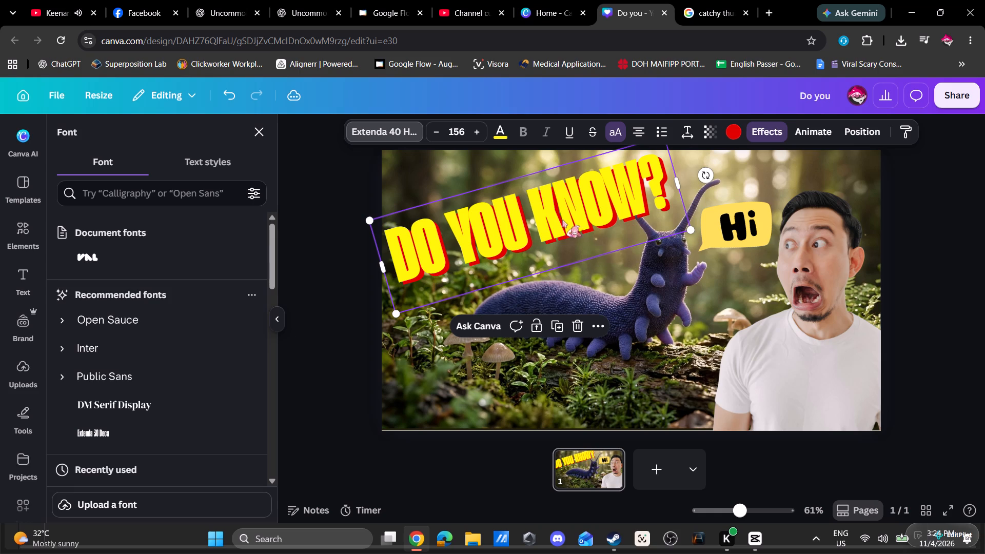
pyautogui.moveTo(592, 207); pyautogui.dragTo(597, 219)
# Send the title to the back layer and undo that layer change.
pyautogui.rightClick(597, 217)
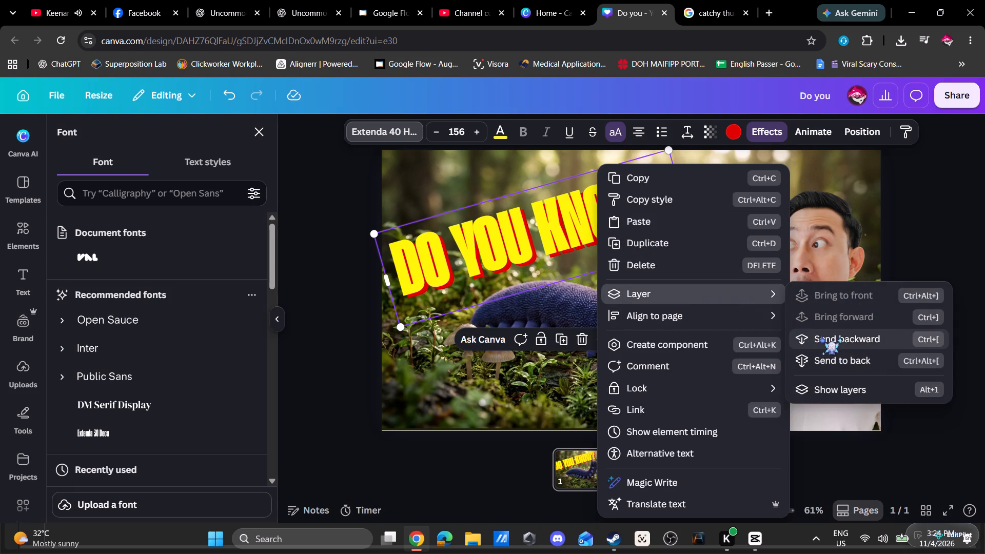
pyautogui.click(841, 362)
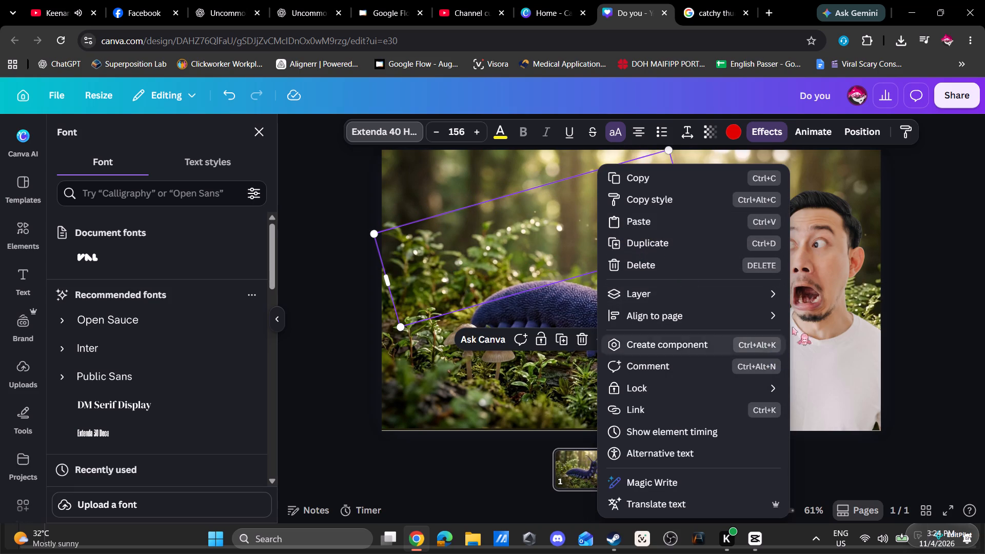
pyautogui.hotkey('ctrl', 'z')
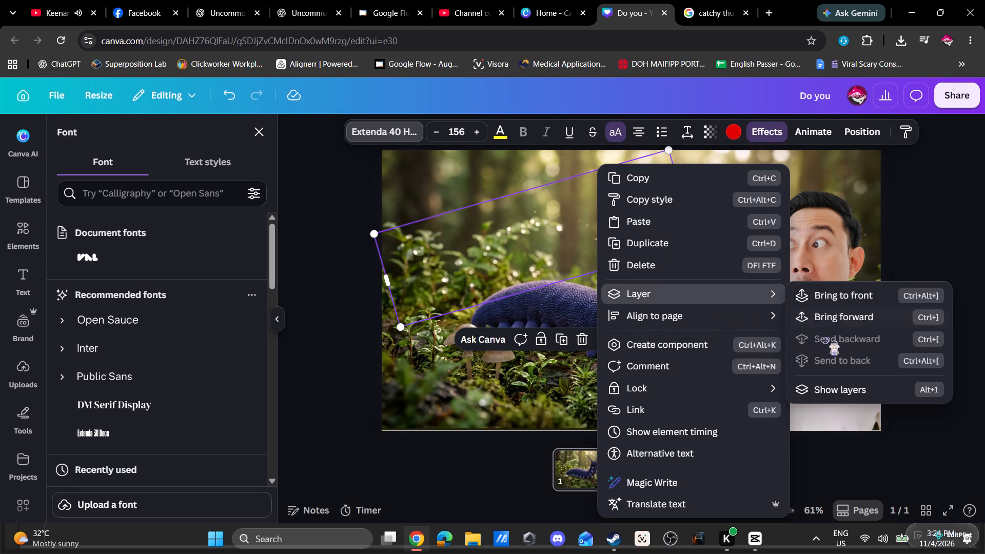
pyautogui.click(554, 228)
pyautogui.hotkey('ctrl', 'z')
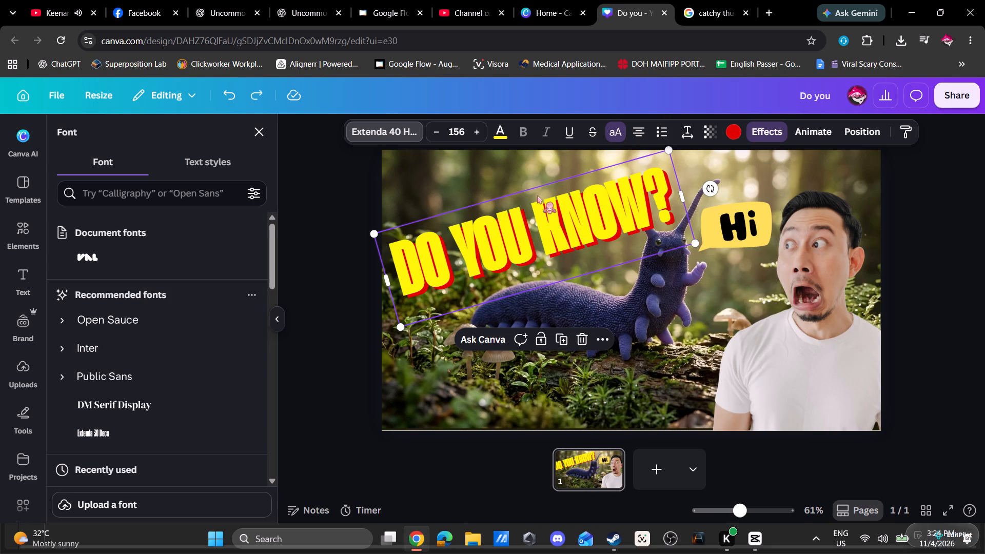
# Send the "Do you know?" title one layer backward.
pyautogui.click(616, 226)
pyautogui.rightClick(617, 225)
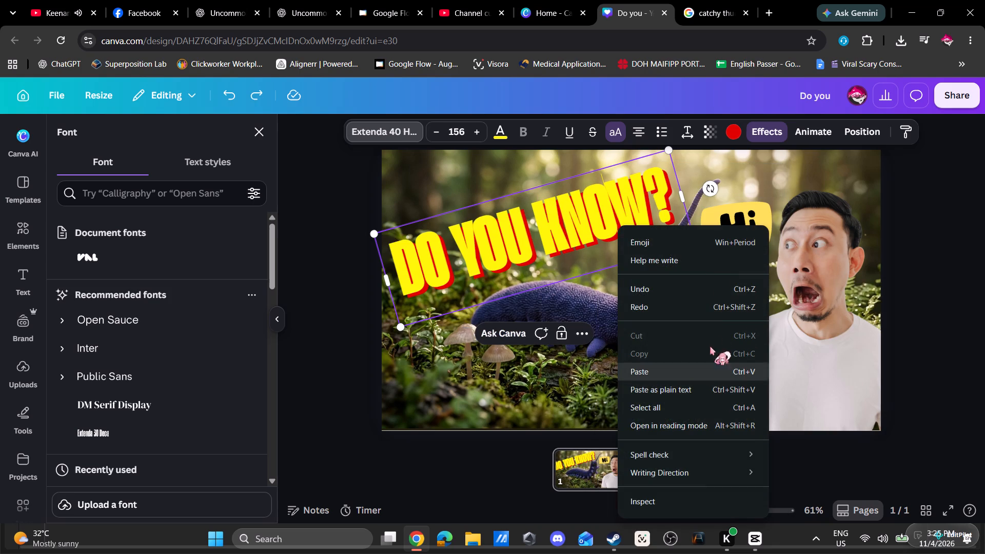
pyautogui.click(564, 194)
pyautogui.rightClick(587, 197)
pyautogui.click(479, 232)
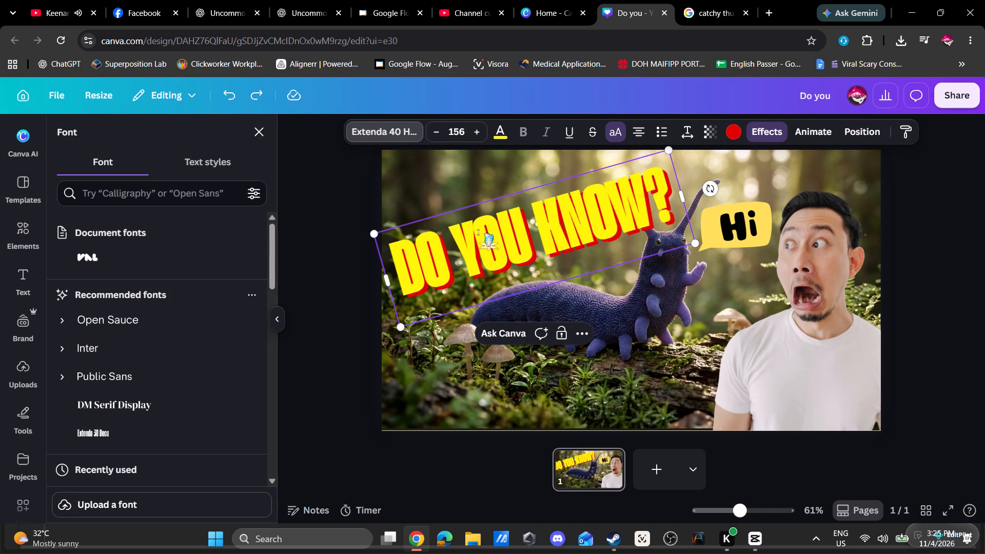
pyautogui.rightClick(592, 218)
pyautogui.click(540, 259)
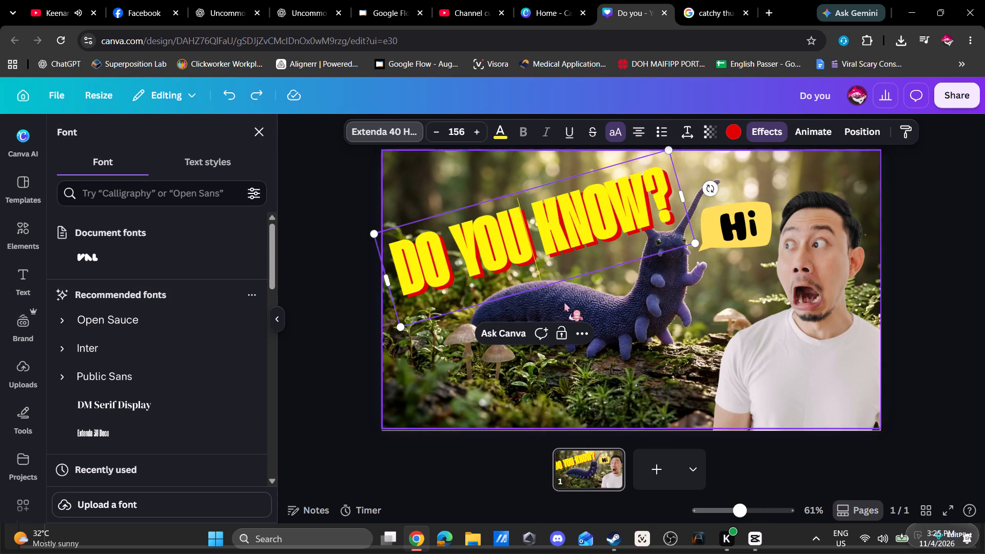
pyautogui.click(581, 334)
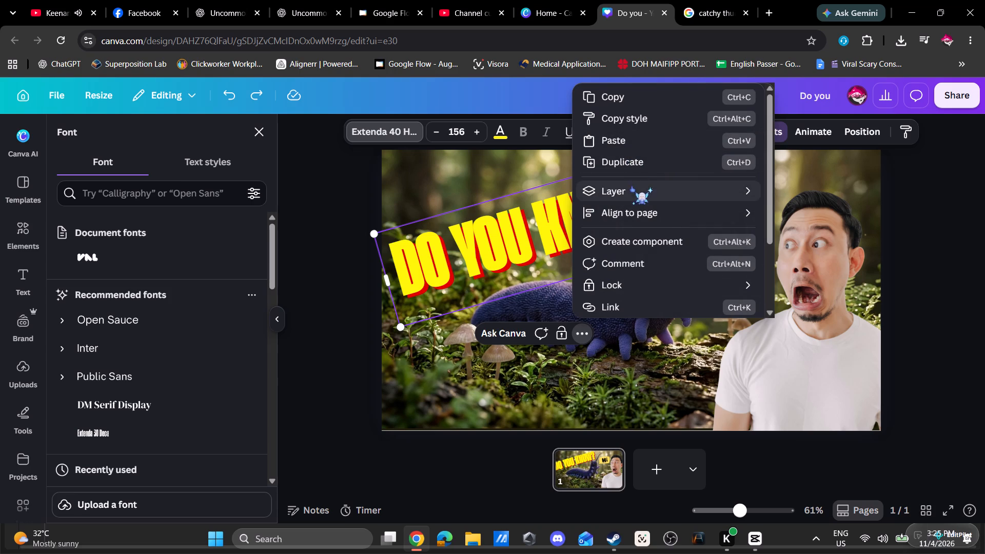
pyautogui.click(632, 185)
pyautogui.click(815, 238)
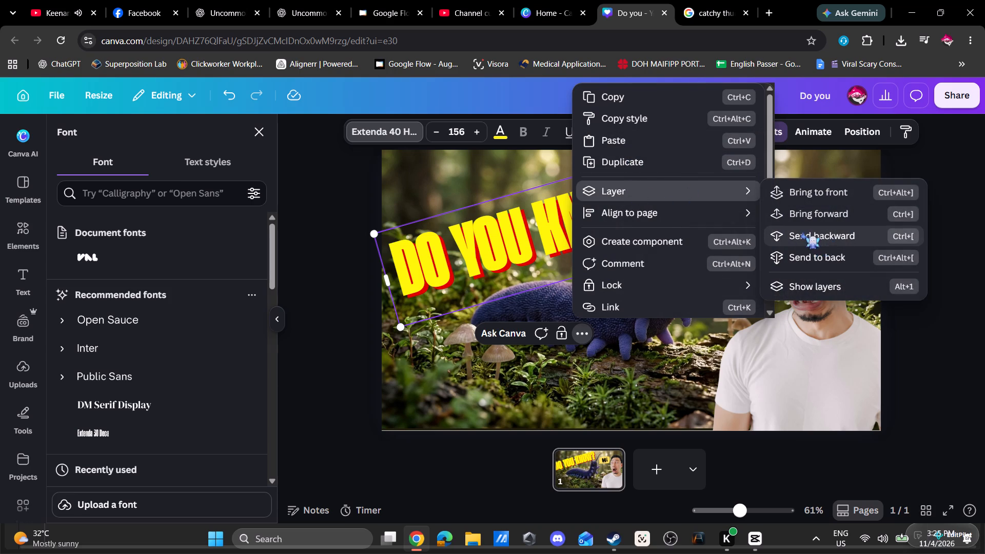
pyautogui.click(475, 178)
# Select the title again and send it one more layer backward.
pyautogui.click(634, 220)
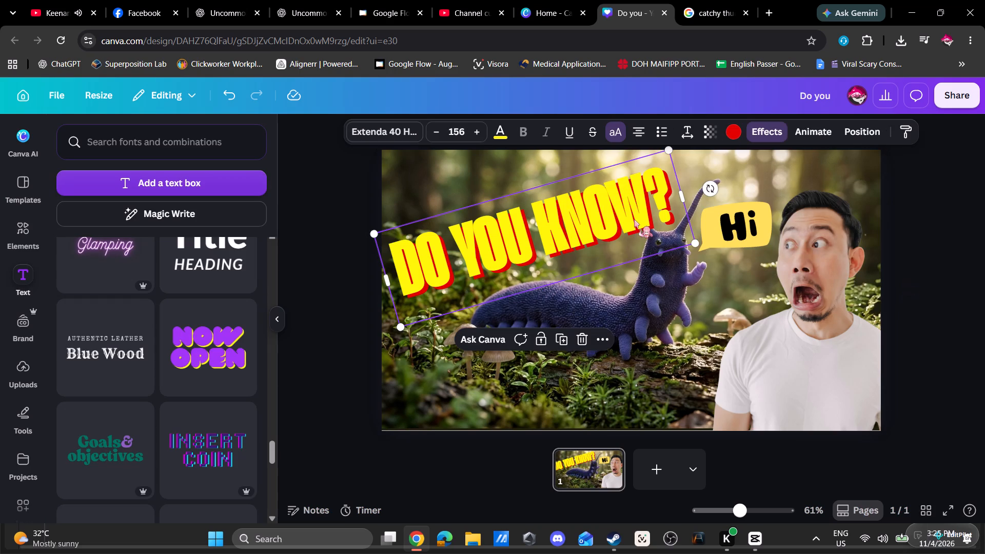
pyautogui.click(634, 220)
pyautogui.rightClick(634, 219)
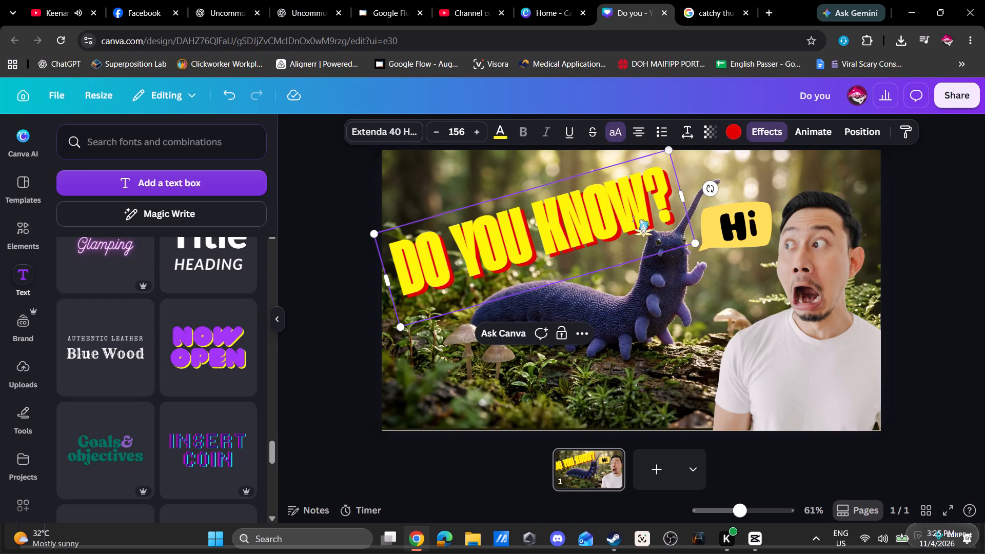
pyautogui.click(579, 215)
pyautogui.click(586, 335)
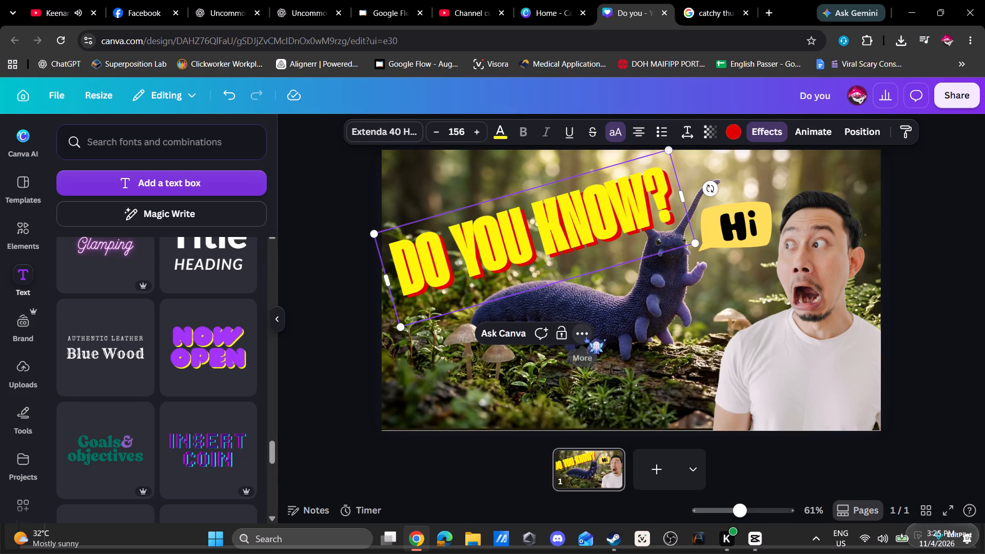
pyautogui.click(651, 189)
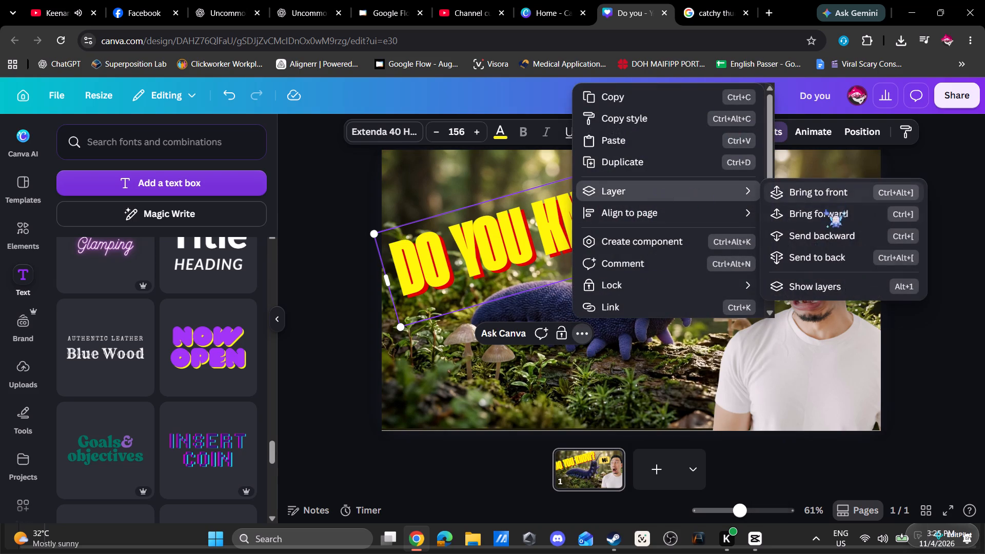
pyautogui.click(825, 232)
pyautogui.click(454, 174)
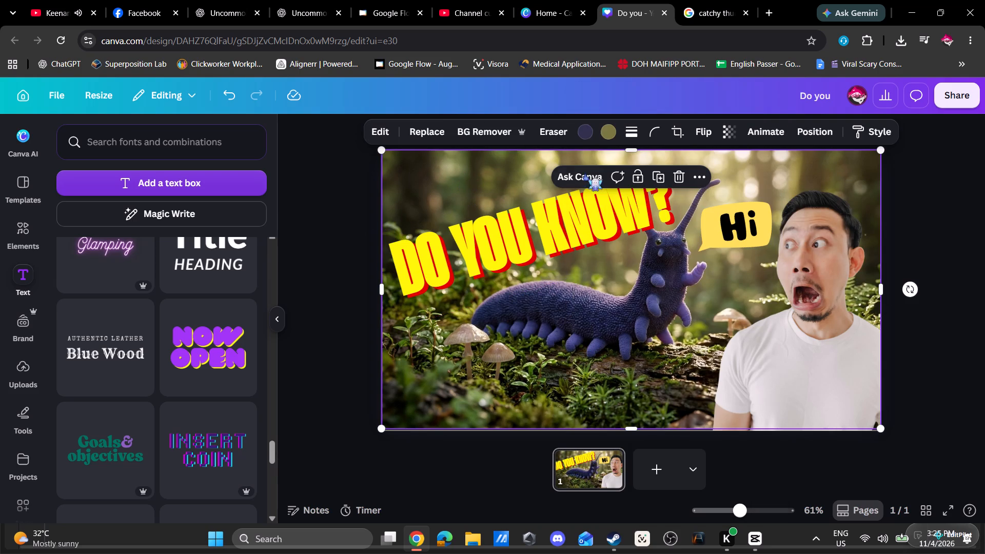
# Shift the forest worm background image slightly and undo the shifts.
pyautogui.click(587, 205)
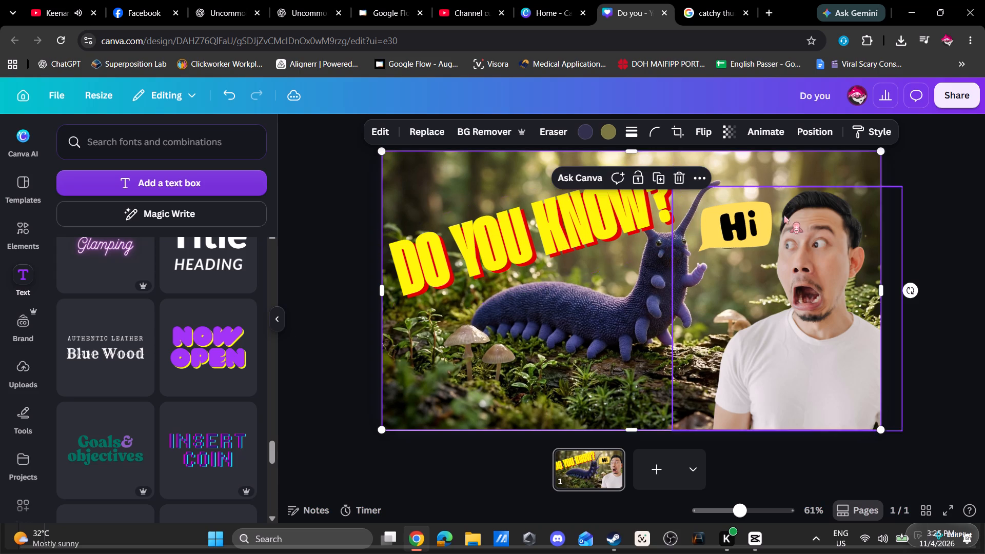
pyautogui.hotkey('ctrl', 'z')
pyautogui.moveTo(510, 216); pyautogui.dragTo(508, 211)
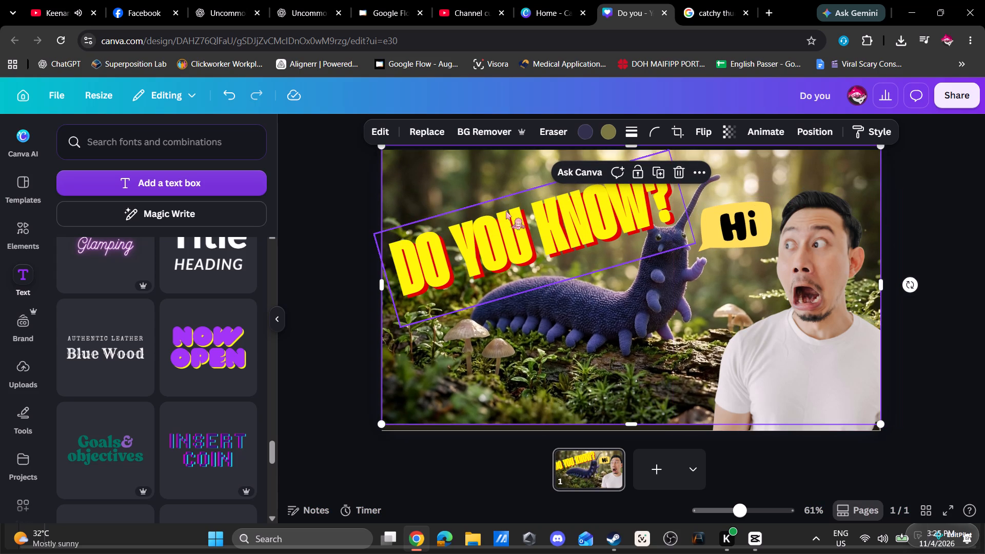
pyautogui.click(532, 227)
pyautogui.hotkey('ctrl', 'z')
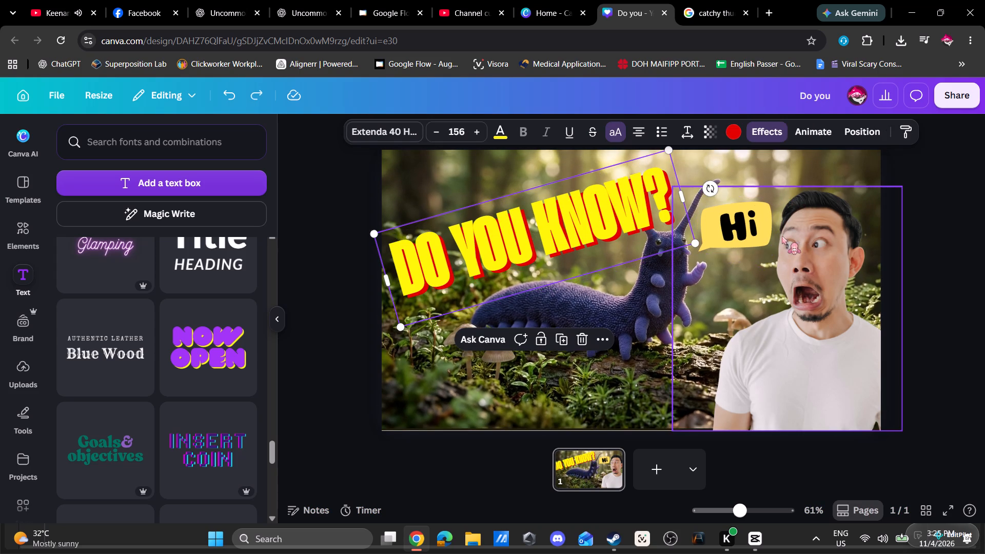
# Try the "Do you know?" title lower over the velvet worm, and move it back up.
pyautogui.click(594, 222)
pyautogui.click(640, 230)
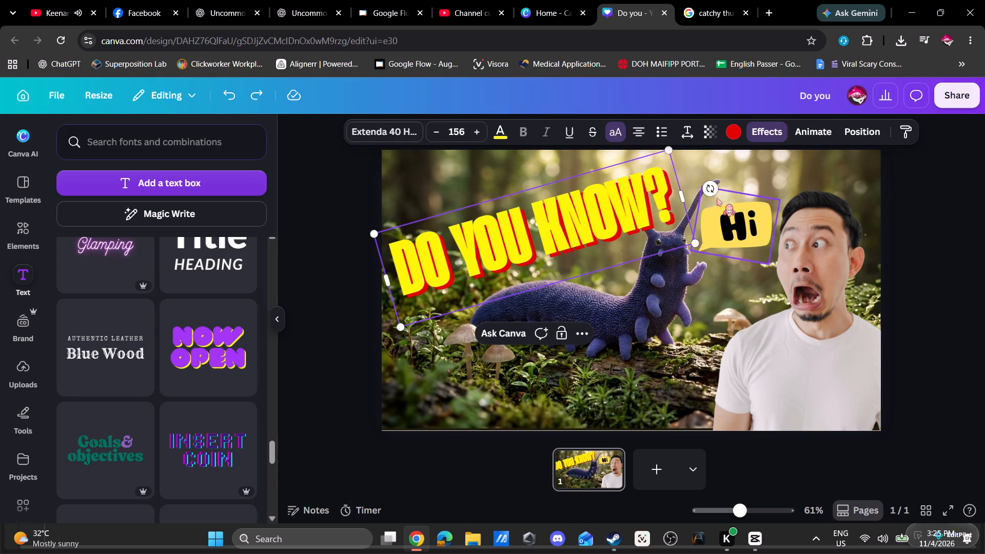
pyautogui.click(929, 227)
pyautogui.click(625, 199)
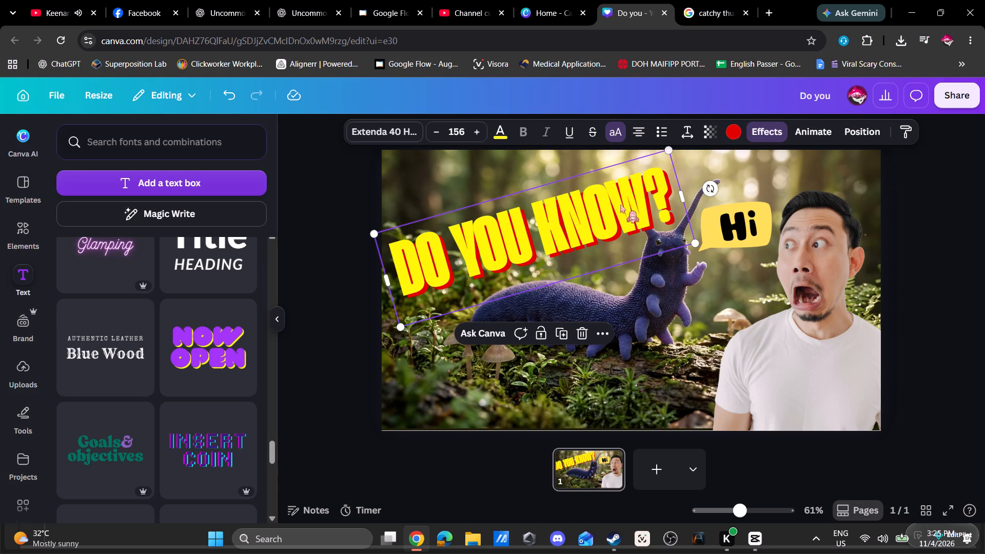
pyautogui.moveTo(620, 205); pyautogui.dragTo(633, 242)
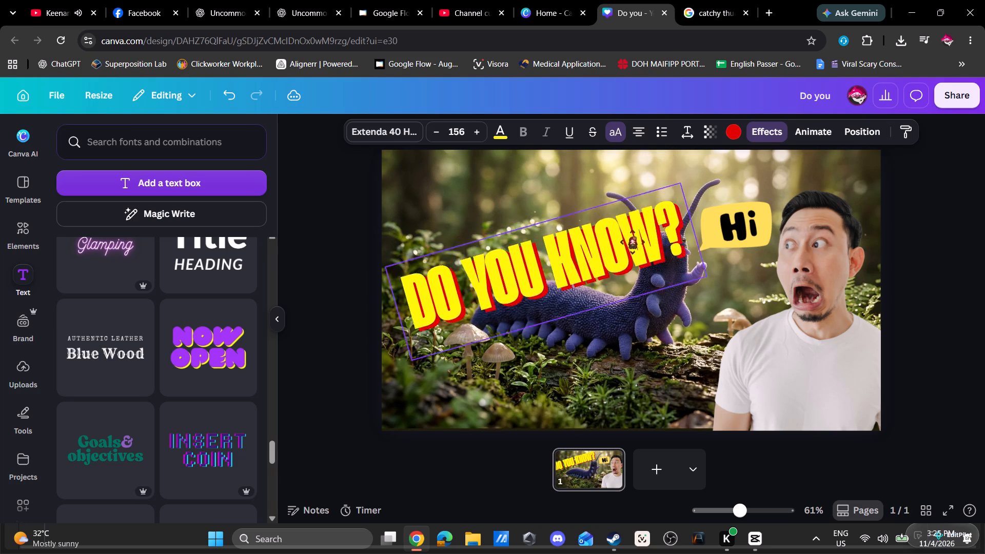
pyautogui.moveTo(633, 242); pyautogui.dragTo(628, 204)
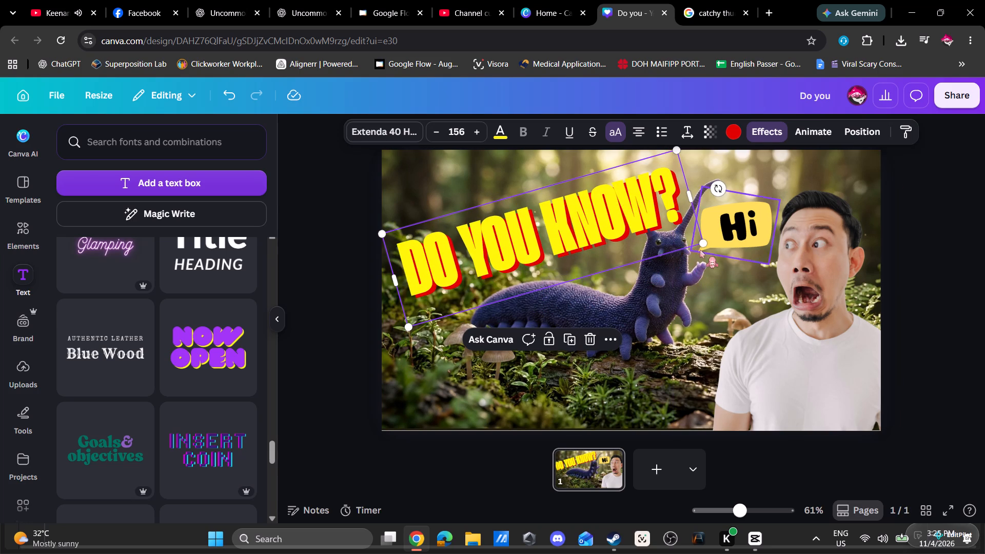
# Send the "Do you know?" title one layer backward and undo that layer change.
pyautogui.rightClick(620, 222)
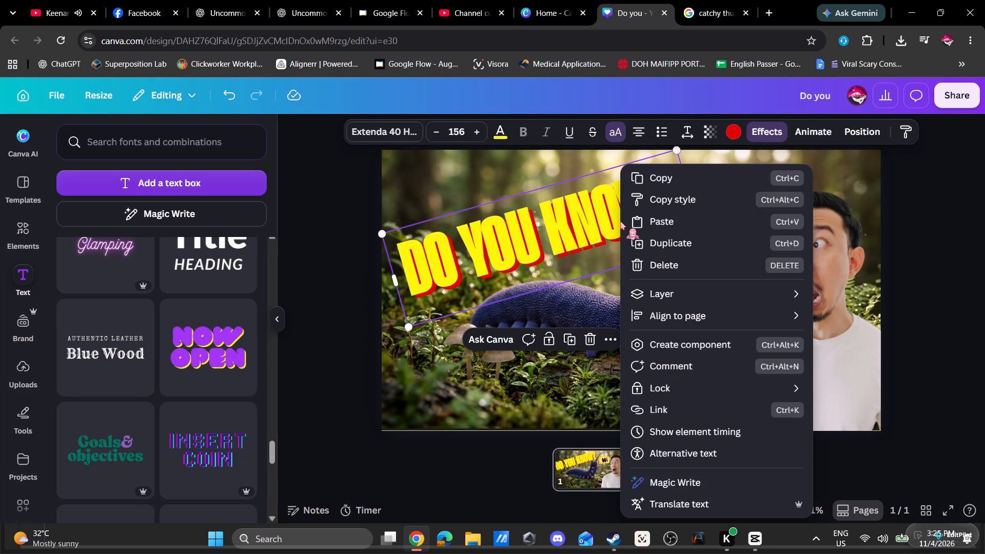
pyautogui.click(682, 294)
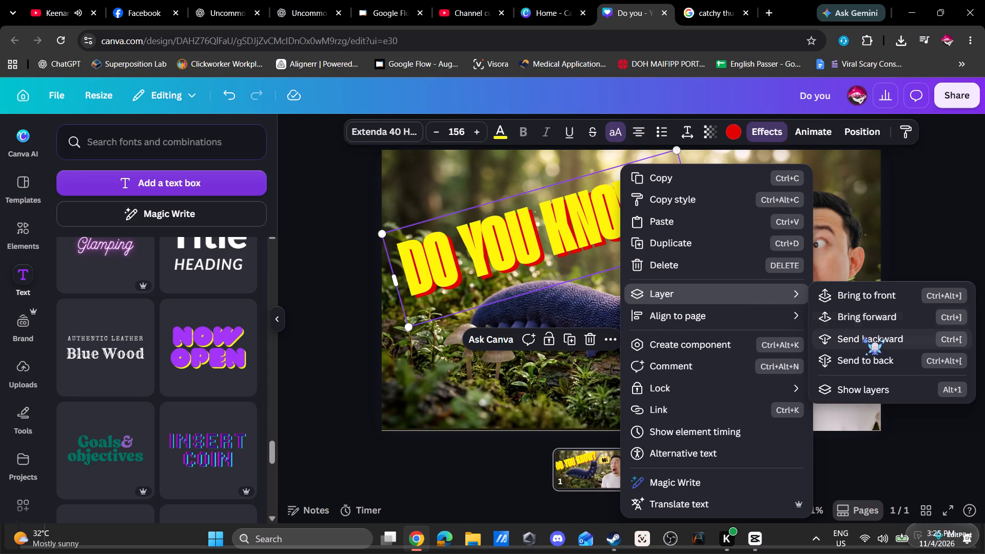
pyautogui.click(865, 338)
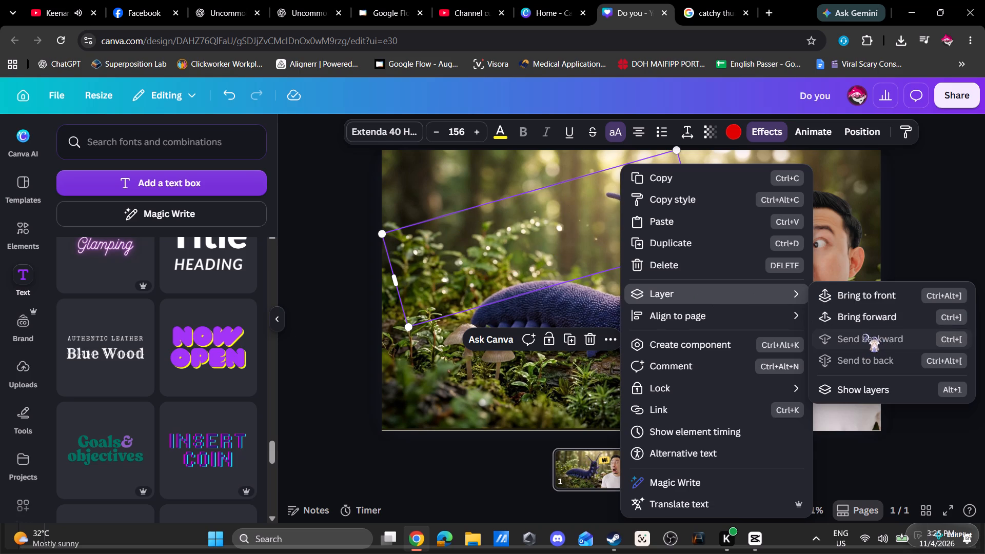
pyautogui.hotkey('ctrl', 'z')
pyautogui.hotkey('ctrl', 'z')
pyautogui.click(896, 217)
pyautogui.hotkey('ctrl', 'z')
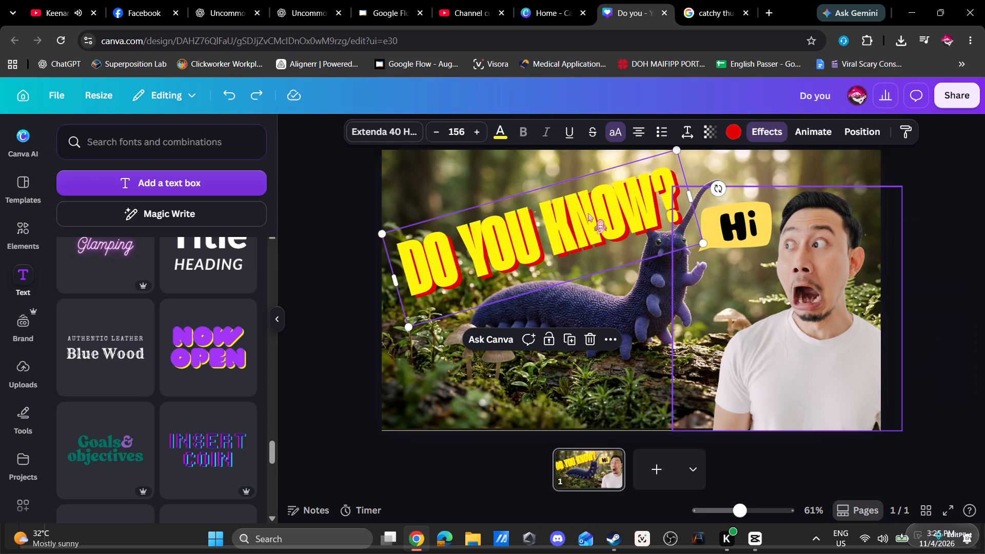
# Shrink the "Do you know?" title to font size 114 and place it just above the worm's back, beside its antennae.
pyautogui.moveTo(576, 226); pyautogui.dragTo(578, 212)
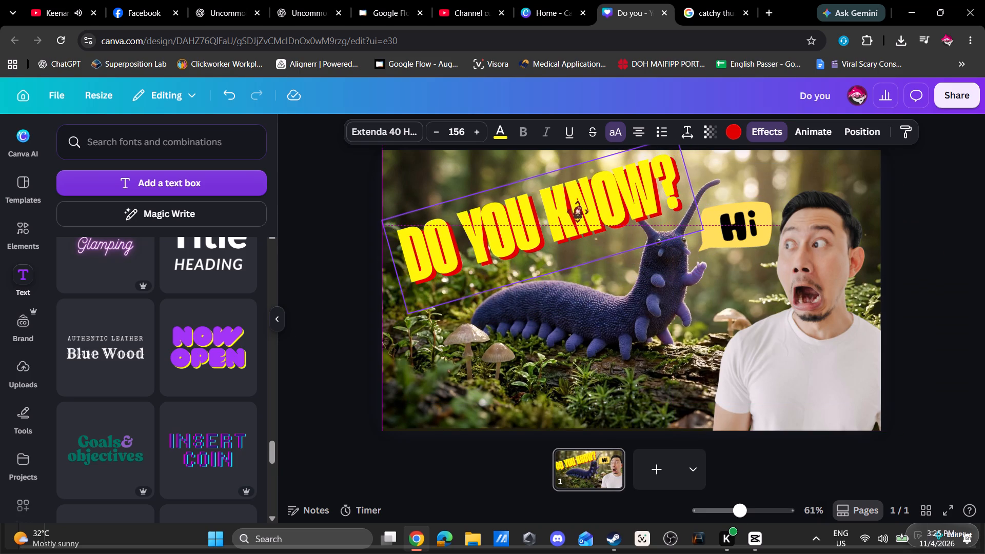
pyautogui.moveTo(578, 212); pyautogui.dragTo(574, 212)
pyautogui.moveTo(702, 234); pyautogui.dragTo(693, 234)
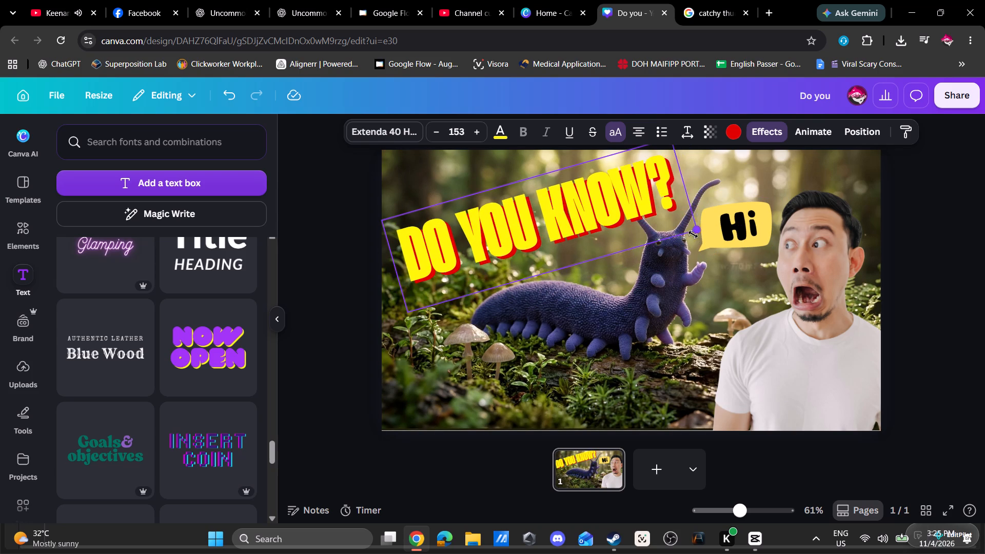
pyautogui.moveTo(693, 234); pyautogui.dragTo(616, 217)
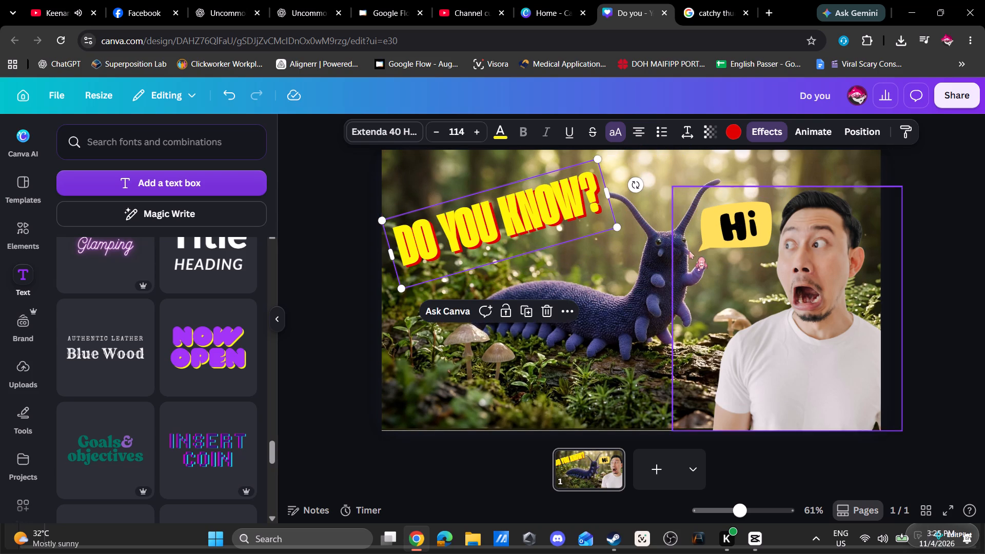
pyautogui.click(637, 321)
pyautogui.moveTo(511, 213); pyautogui.dragTo(524, 245)
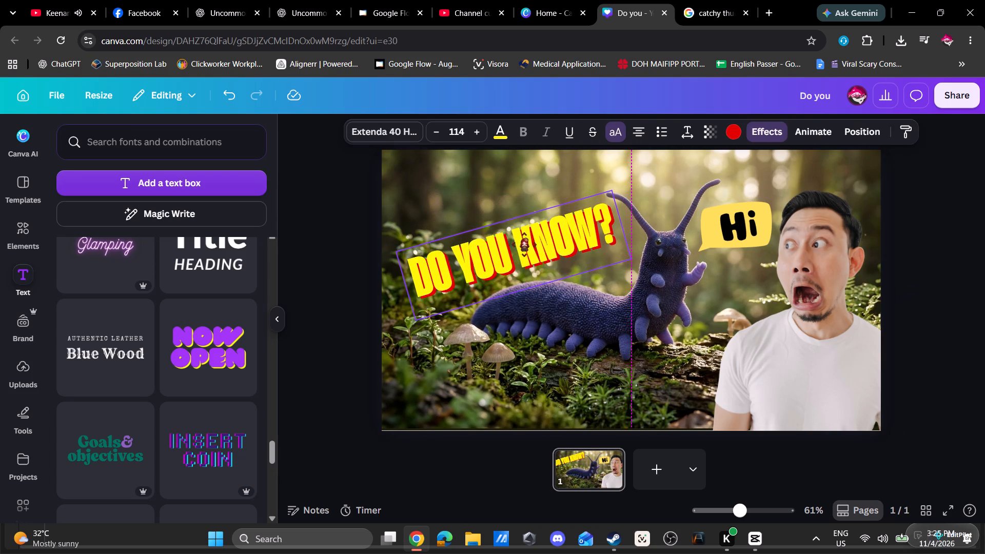
pyautogui.moveTo(524, 245); pyautogui.dragTo(520, 245)
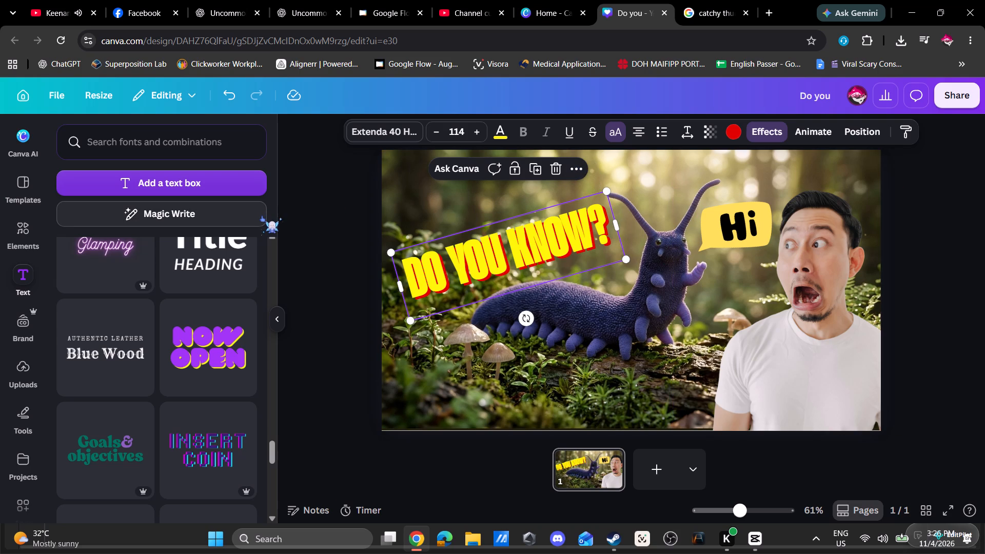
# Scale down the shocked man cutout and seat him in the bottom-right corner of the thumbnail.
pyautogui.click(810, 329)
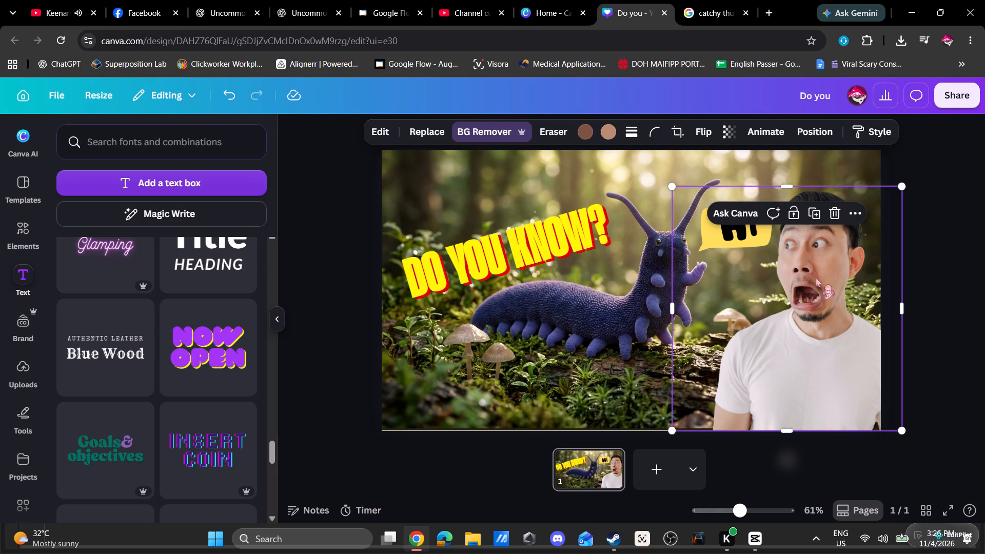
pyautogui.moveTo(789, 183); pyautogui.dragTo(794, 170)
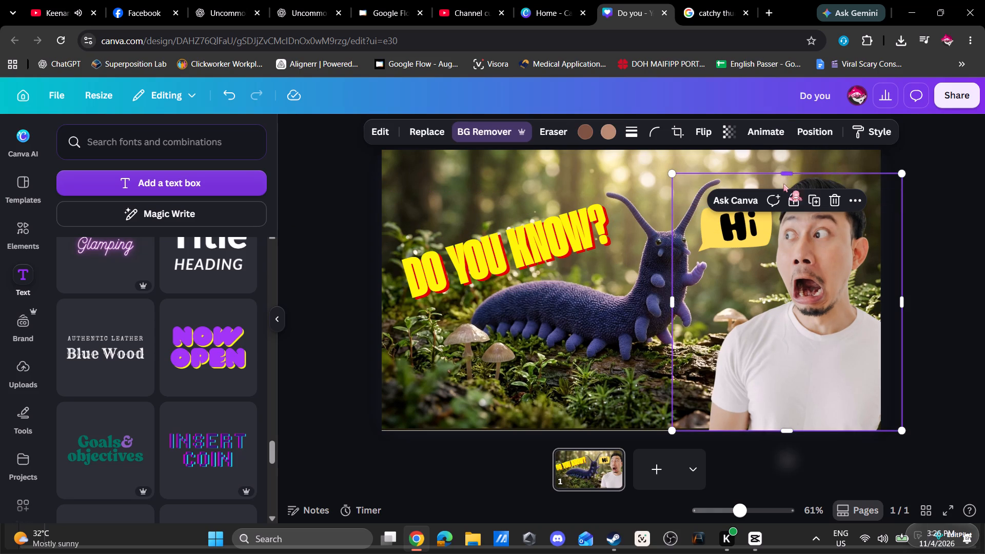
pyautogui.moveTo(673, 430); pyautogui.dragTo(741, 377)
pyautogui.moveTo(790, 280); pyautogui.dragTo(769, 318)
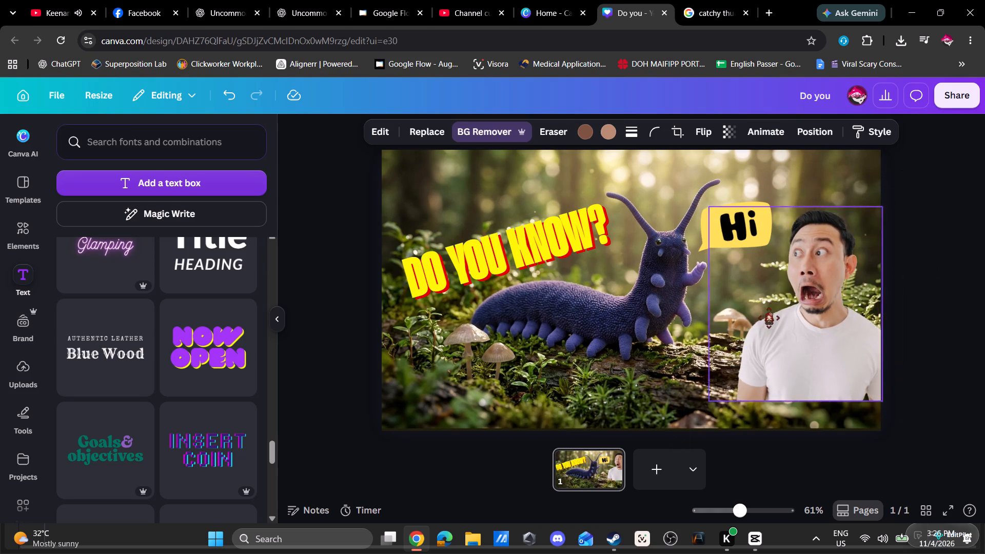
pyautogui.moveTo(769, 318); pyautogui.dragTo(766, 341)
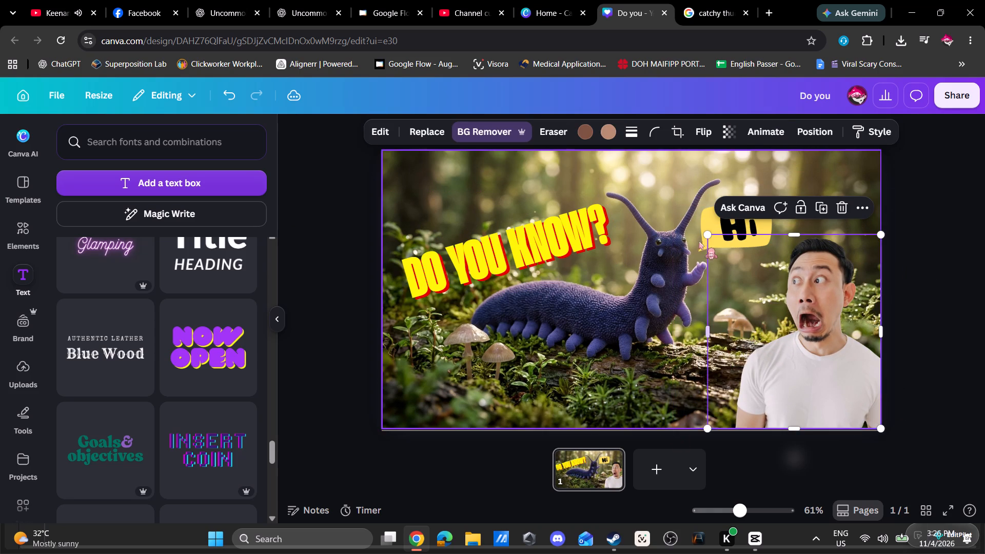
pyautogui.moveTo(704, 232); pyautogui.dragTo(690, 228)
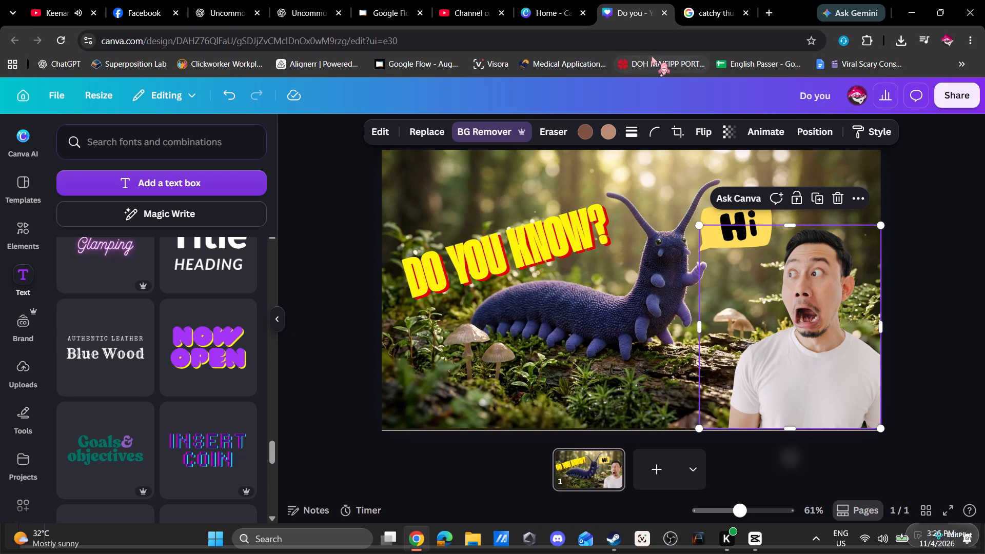
# Enlarge the "Do you know?" title slightly, to about font size 118.
pyautogui.click(581, 230)
pyautogui.moveTo(609, 194); pyautogui.dragTo(613, 188)
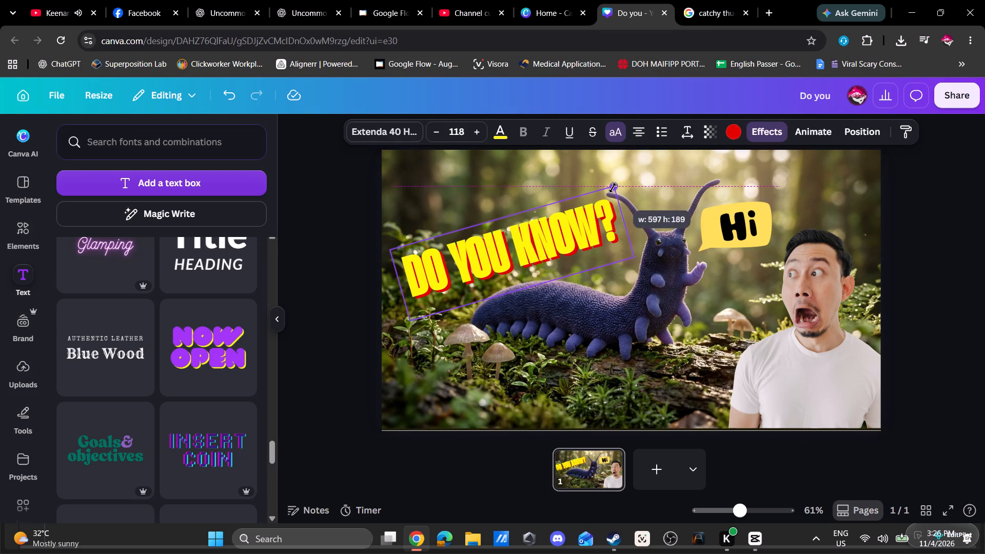
pyautogui.moveTo(613, 188); pyautogui.dragTo(614, 186)
# Browse the Google image results for catchy "do you know?" thumbnails as reference, and return to the Canva design.
pyautogui.click(719, 15)
pyautogui.scroll(-1, 542, 278)
pyautogui.click(724, 103)
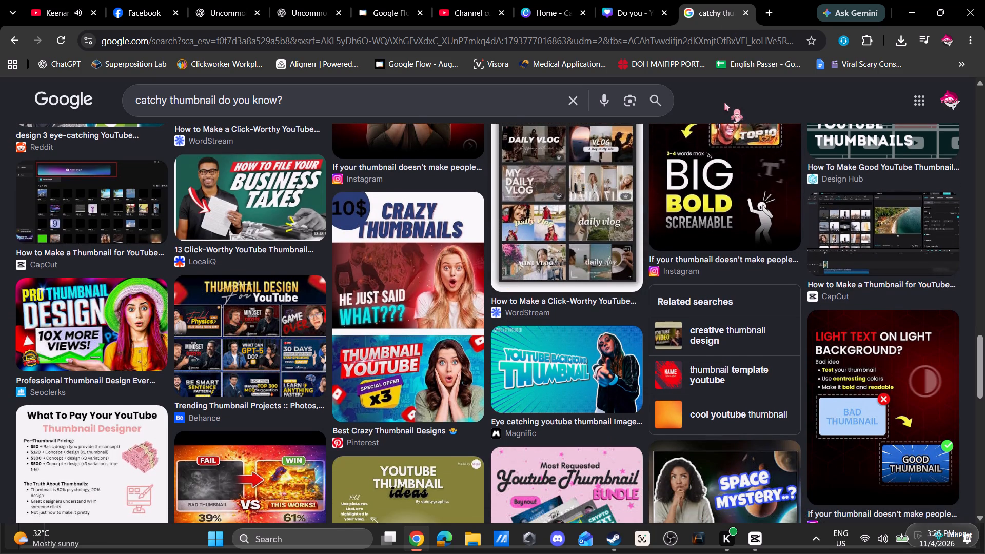
pyautogui.scroll(-1, 511, 264)
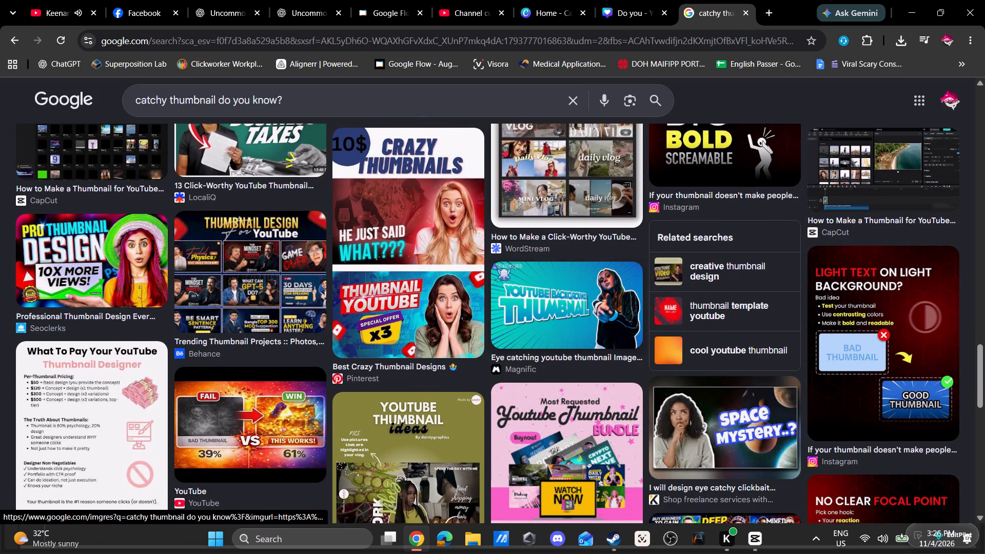
pyautogui.click(630, 8)
# Apply the Modern comic Style Match to the forest worm background image.
pyautogui.click(660, 309)
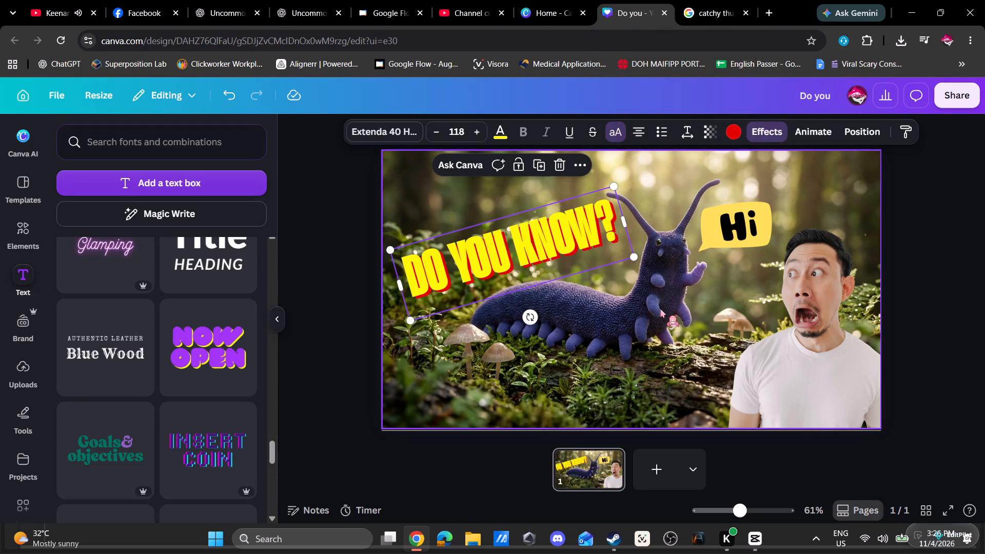
pyautogui.click(379, 133)
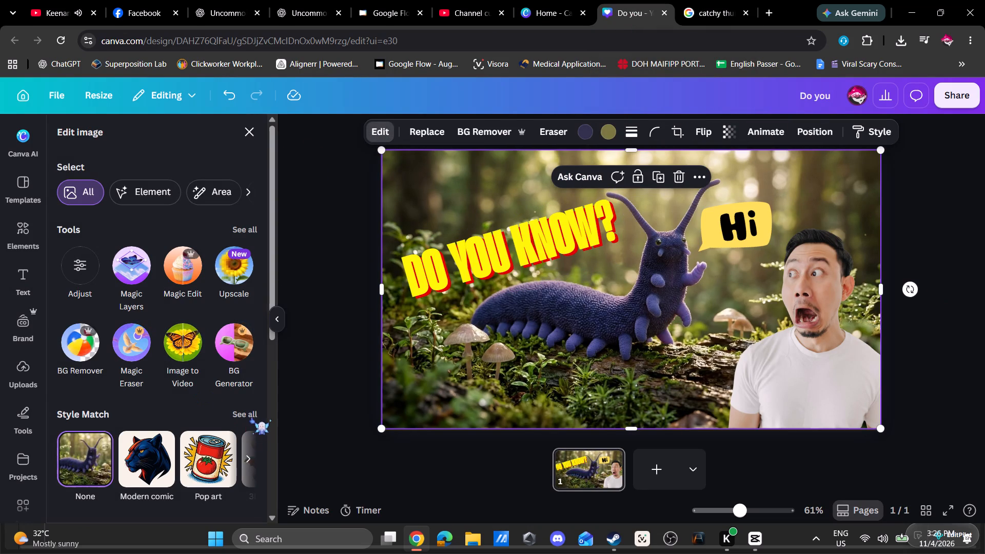
pyautogui.click(252, 415)
pyautogui.click(65, 401)
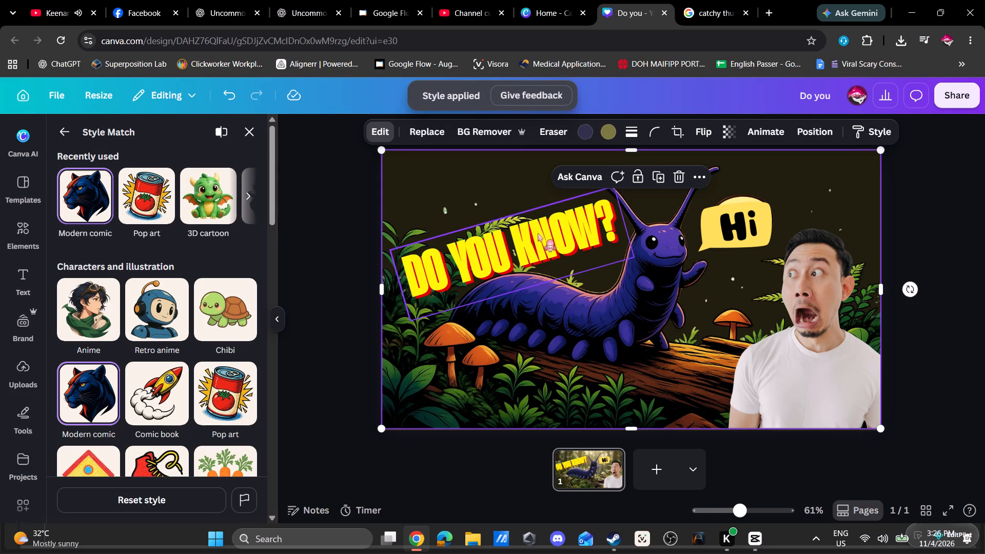
# Nudge the "Do you know?" title slightly up and left, away from the comic worm's antenna.
pyautogui.moveTo(539, 236); pyautogui.dragTo(533, 231)
pyautogui.click(910, 214)
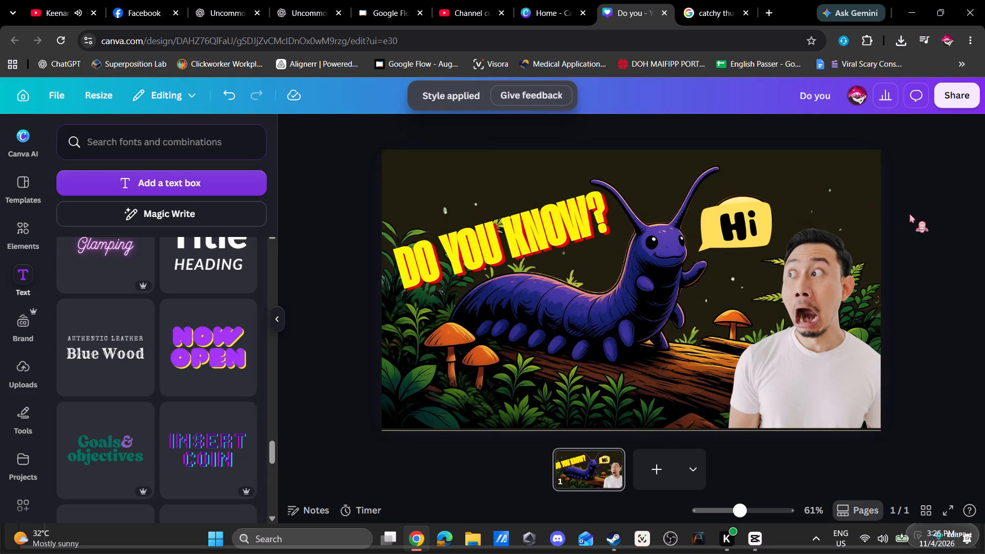
# Move the yellow "Hi" sticker off the background's own speech bubble and delete the sticker.
pyautogui.moveTo(737, 219); pyautogui.dragTo(743, 211)
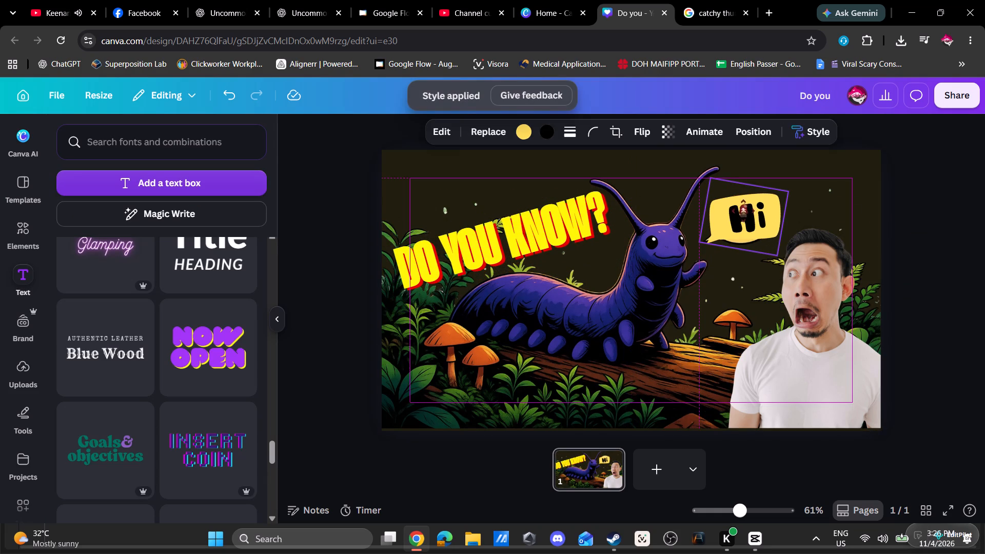
pyautogui.moveTo(743, 211); pyautogui.dragTo(755, 320)
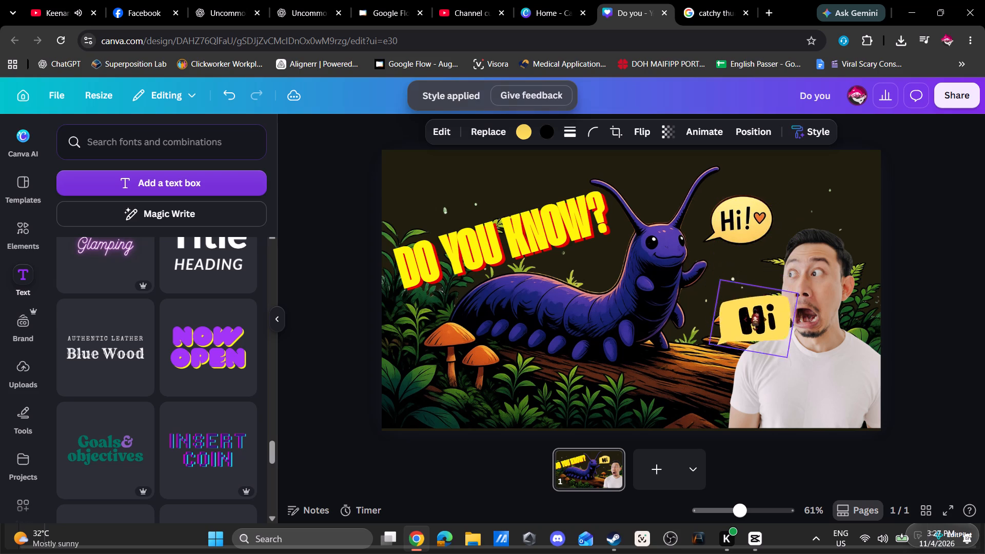
pyautogui.moveTo(755, 320); pyautogui.dragTo(679, 327)
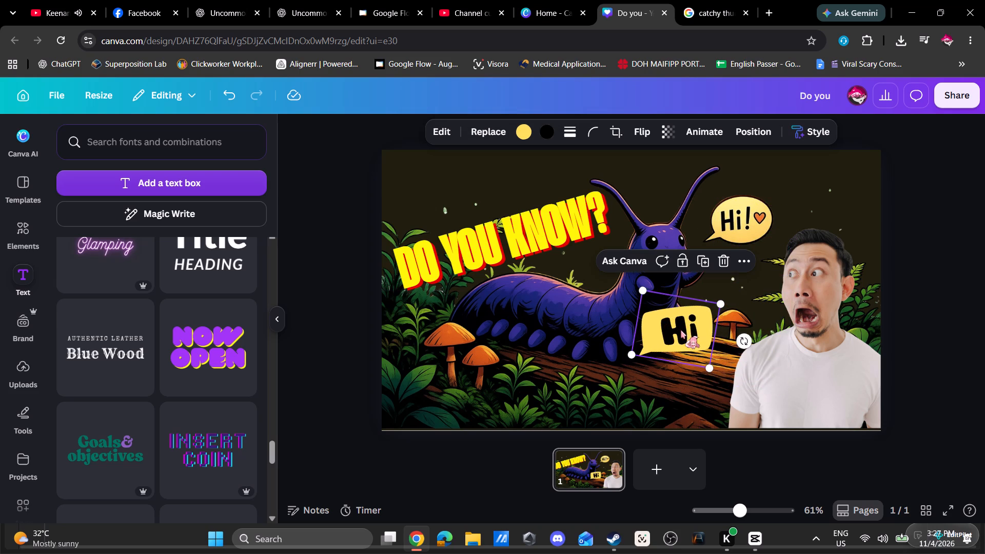
pyautogui.press('Delete')
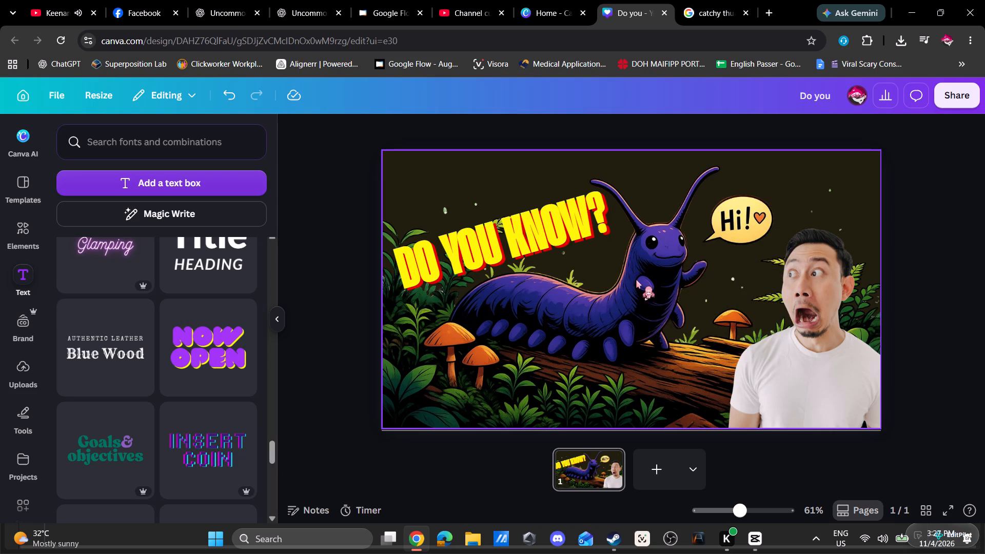
# Delete the shocked man cutout from the thumbnail.
pyautogui.click(792, 319)
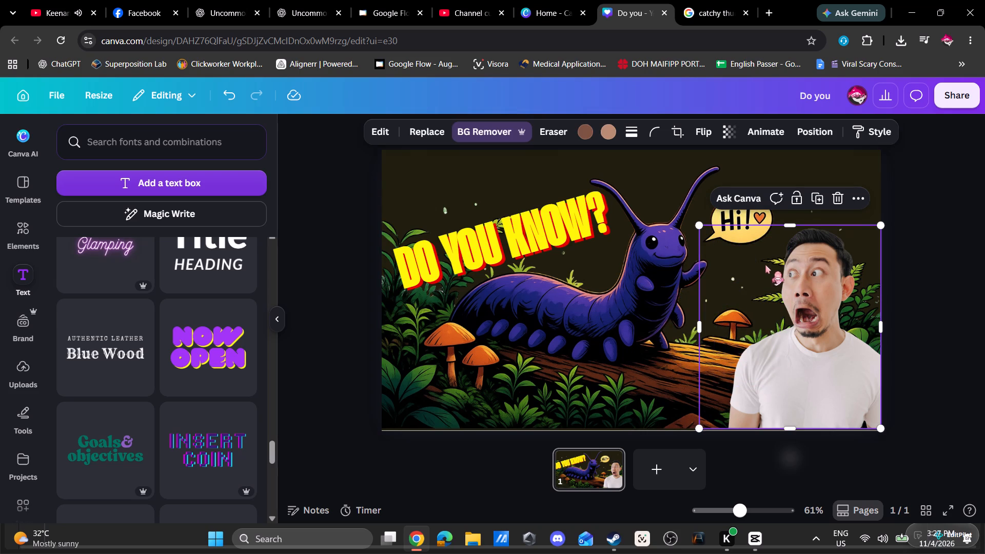
pyautogui.press('Delete')
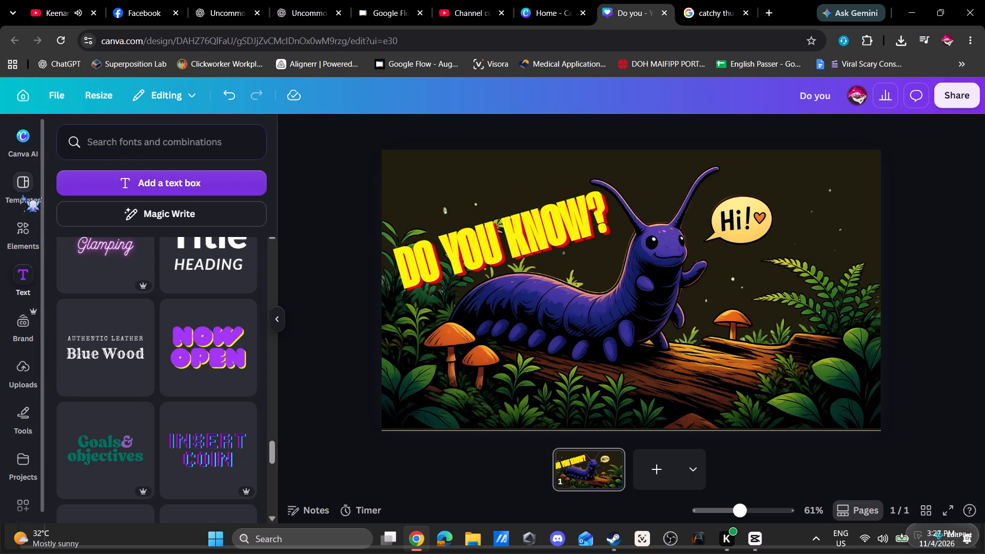
# Search the elements library for "girl in shock".
pyautogui.click(26, 231)
pyautogui.click(129, 146)
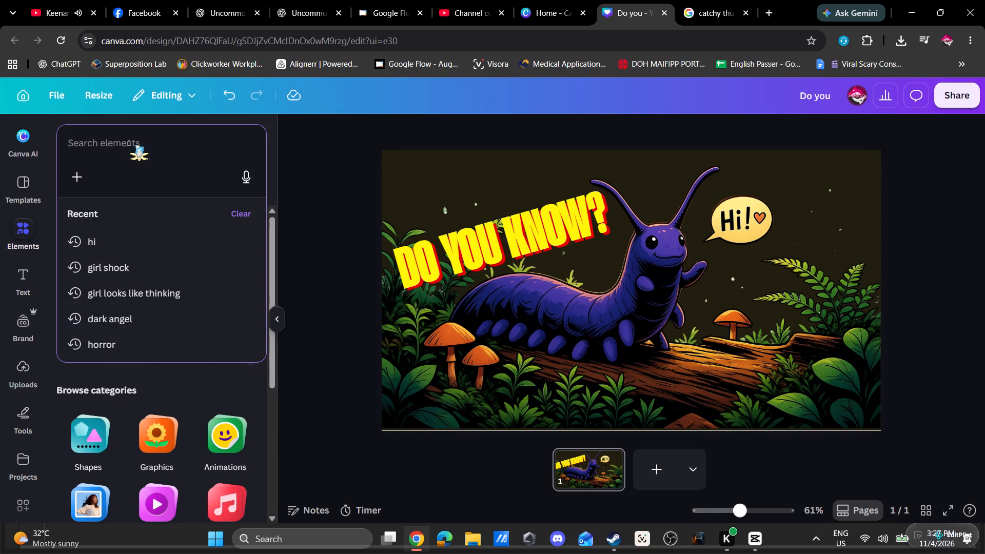
pyautogui.write('kid in shc')
pyautogui.press('BackSpace')
pyautogui.press('i')
pyautogui.press('BackSpace')
pyautogui.press('o')
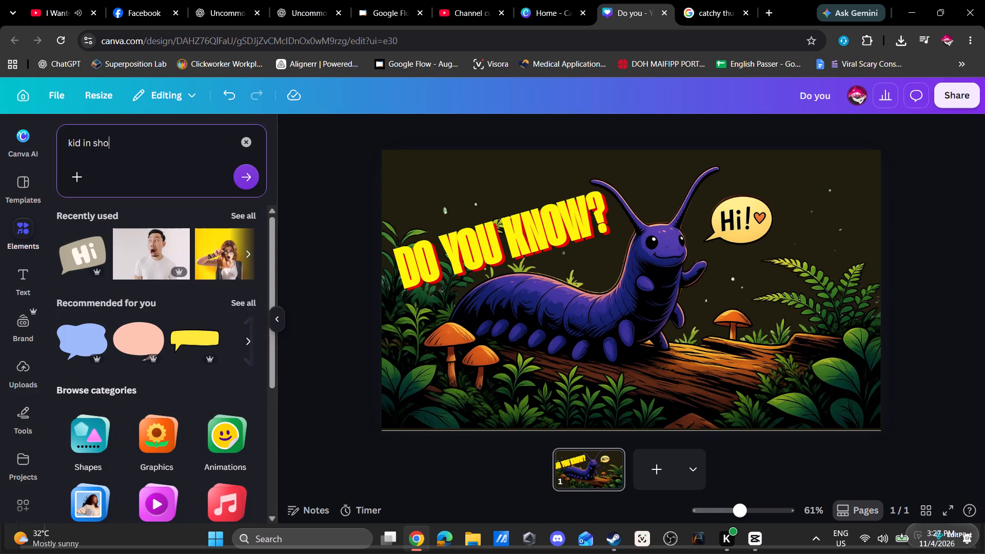
pyautogui.press('BackSpace')
pyautogui.press('BackSpace')
pyautogui.press('BackSpace')
pyautogui.press('BackSpace')
pyautogui.press('BackSpace')
pyautogui.press('BackSpace')
pyautogui.press('BackSpace')
pyautogui.press('BackSpace')
pyautogui.press('BackSpace')
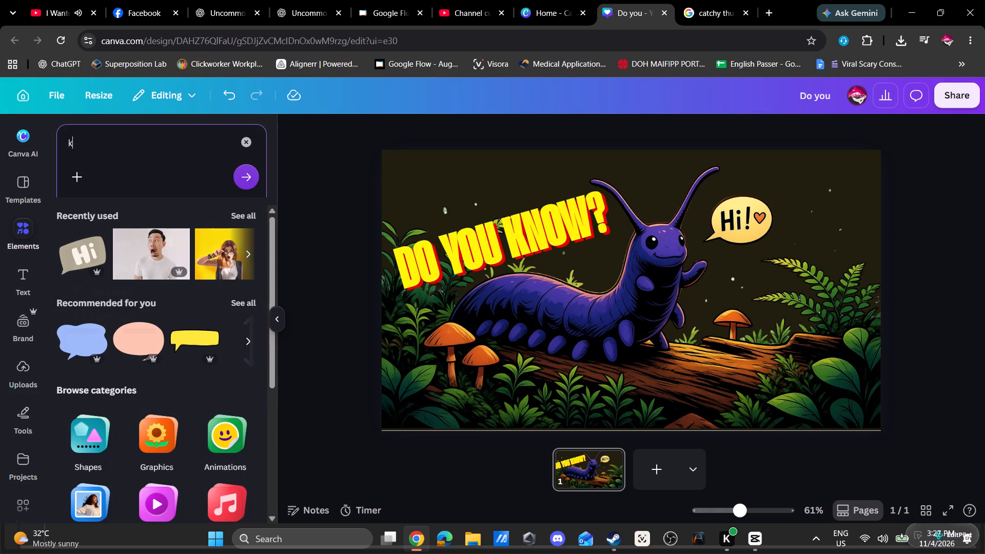
pyautogui.write('id')
pyautogui.press('BackSpace')
pyautogui.press('BackSpace')
pyautogui.press('BackSpace')
pyautogui.press('BackSpace')
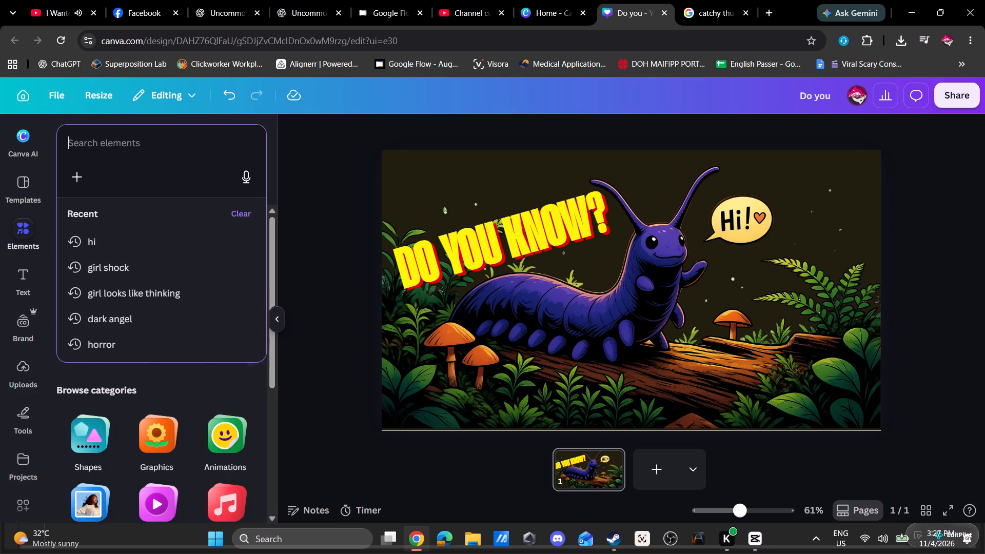
pyautogui.write('girl in shock')
pyautogui.press('Return')
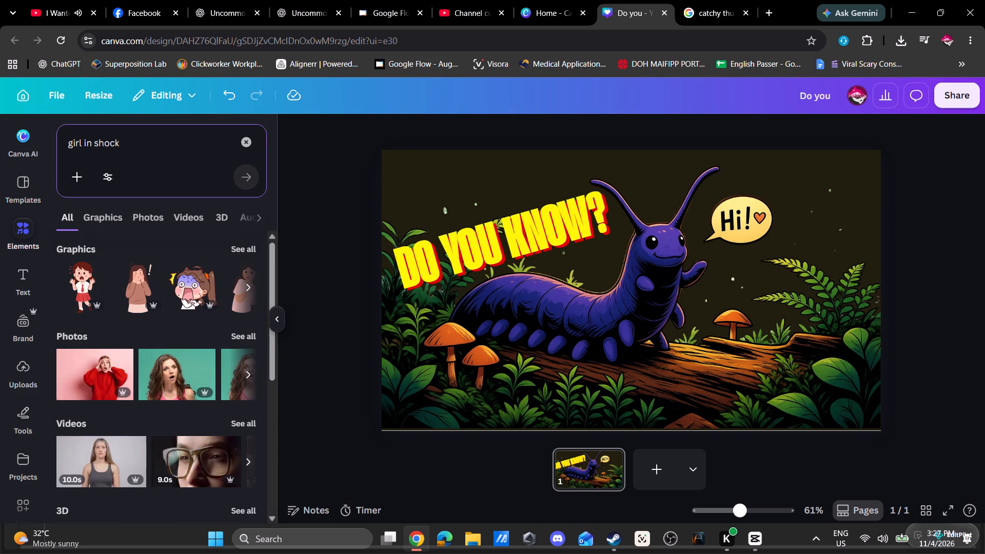
# Reduce the tilt of the "Do you know?" title to a gentle upward slant and enlarge it to font size 129.
pyautogui.click(522, 236)
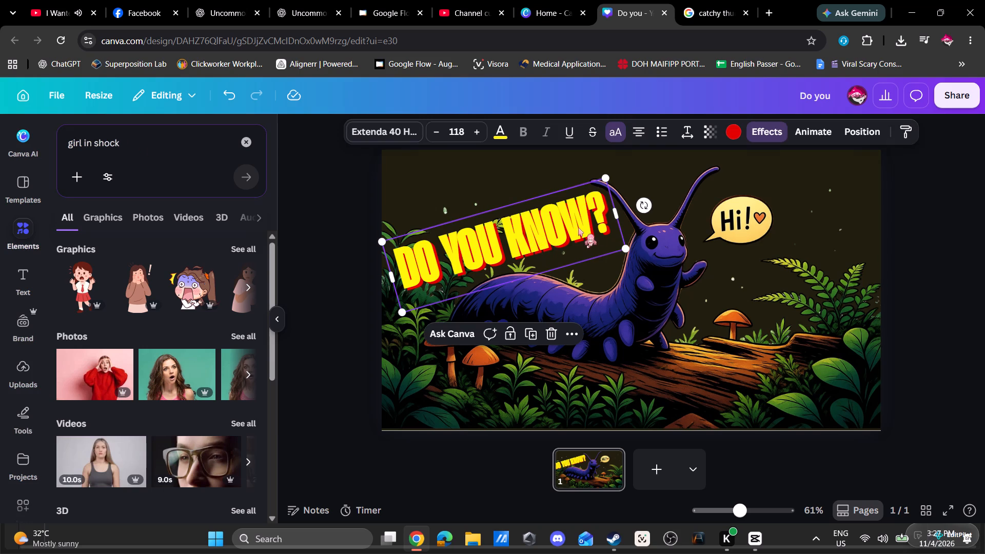
pyautogui.moveTo(644, 205); pyautogui.dragTo(641, 225)
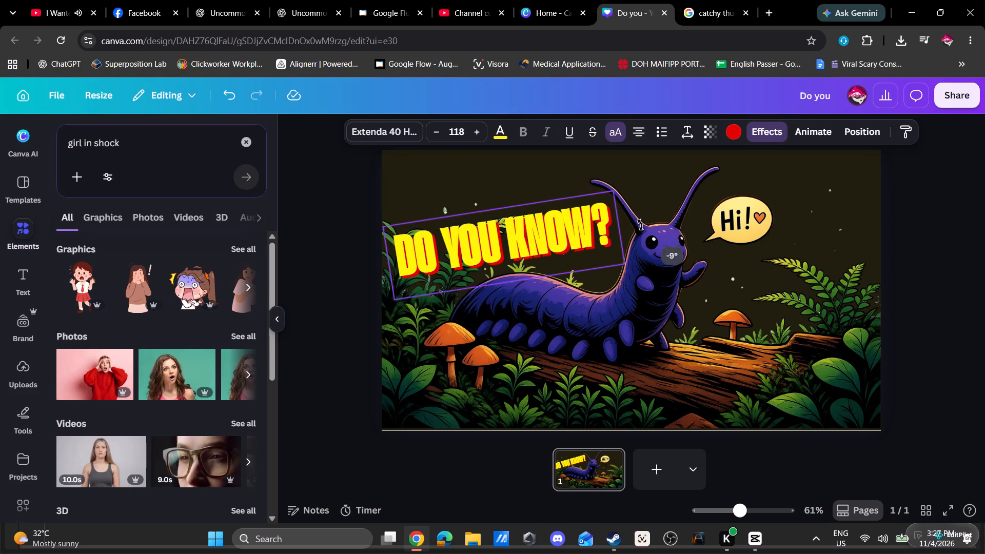
pyautogui.moveTo(641, 225); pyautogui.dragTo(640, 233)
pyautogui.moveTo(614, 199); pyautogui.dragTo(623, 192)
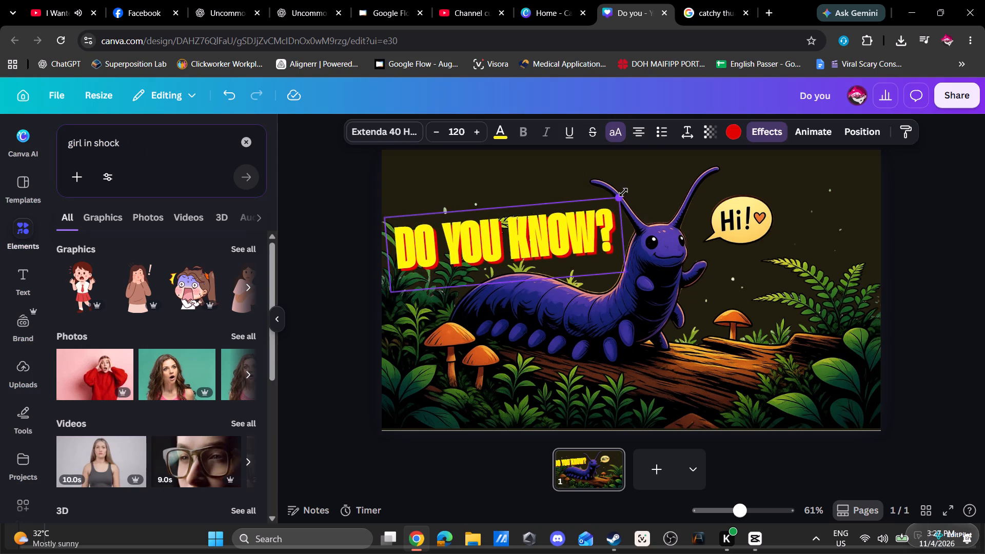
pyautogui.moveTo(623, 192); pyautogui.dragTo(632, 188)
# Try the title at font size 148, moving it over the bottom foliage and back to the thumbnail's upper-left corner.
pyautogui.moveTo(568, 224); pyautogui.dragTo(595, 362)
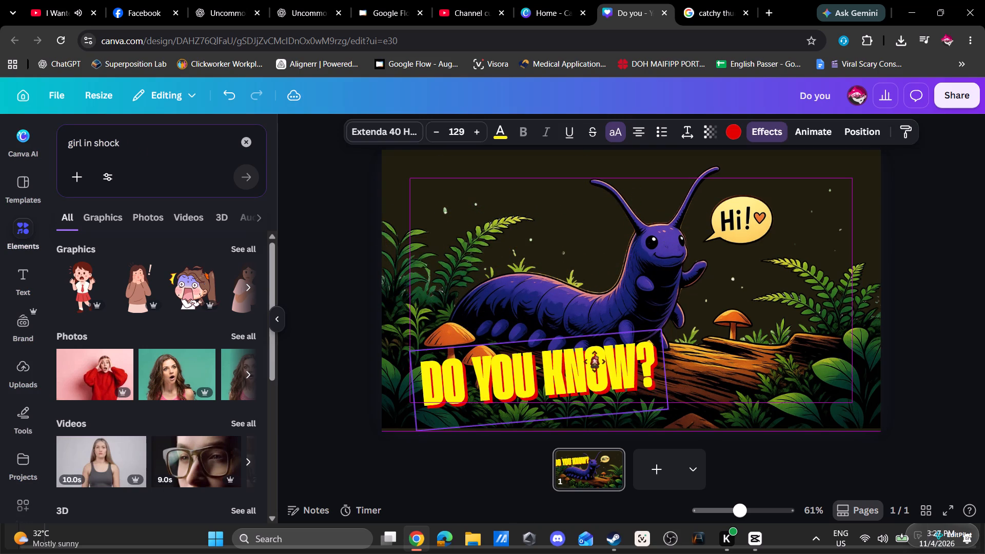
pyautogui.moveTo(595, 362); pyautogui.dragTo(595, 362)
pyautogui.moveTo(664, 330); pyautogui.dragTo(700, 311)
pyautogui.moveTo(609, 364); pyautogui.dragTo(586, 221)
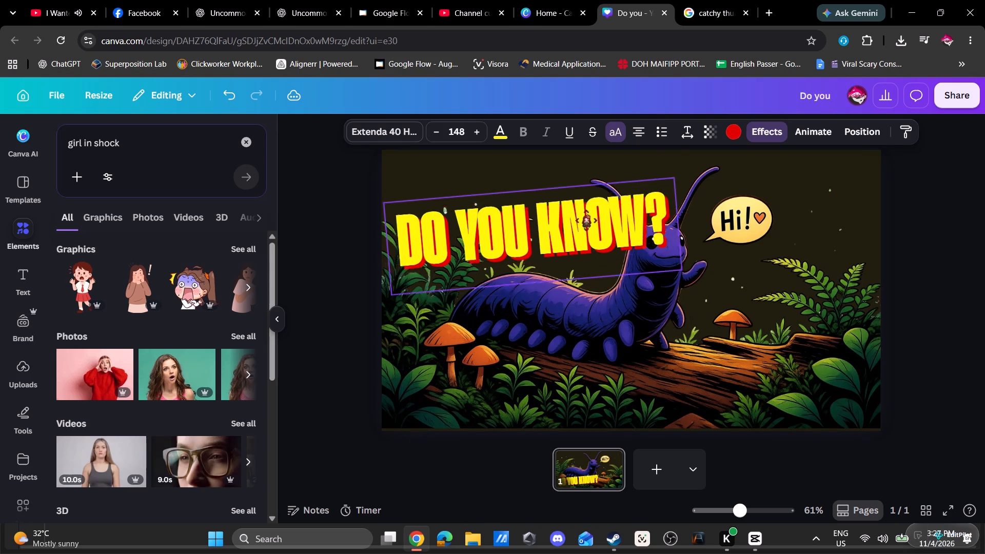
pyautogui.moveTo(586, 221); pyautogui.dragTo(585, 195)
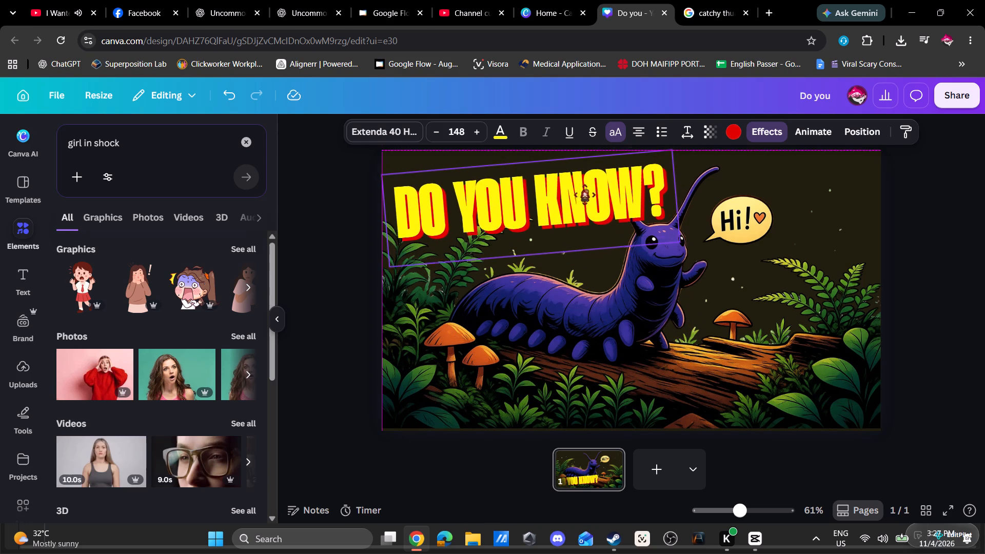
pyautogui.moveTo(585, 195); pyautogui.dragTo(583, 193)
# Shrink the title to font size 125 and place it near the thumbnail's left edge, beside the worm's head and above its back.
pyautogui.moveTo(675, 233); pyautogui.dragTo(673, 241)
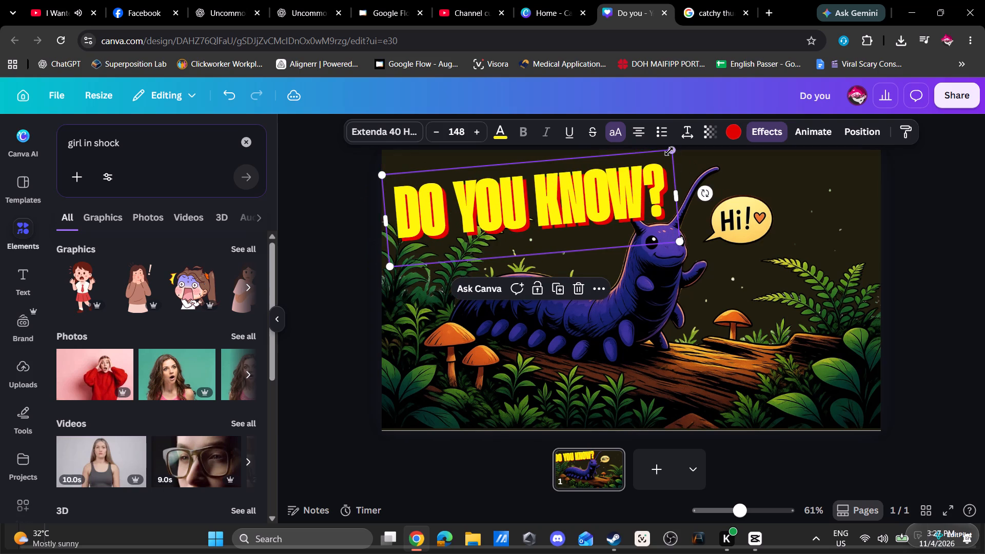
pyautogui.moveTo(669, 151); pyautogui.dragTo(628, 161)
pyautogui.click(797, 345)
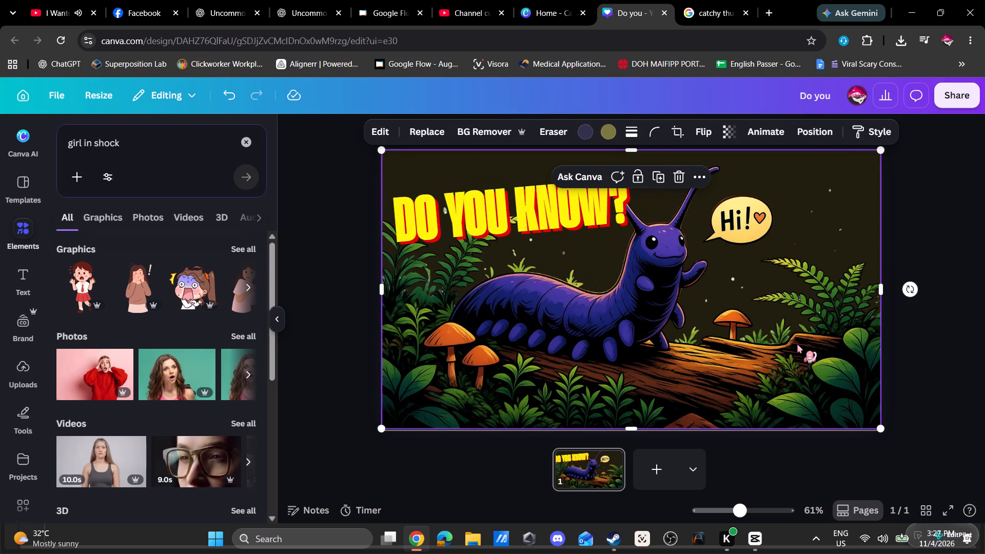
pyautogui.moveTo(593, 202); pyautogui.dragTo(582, 218)
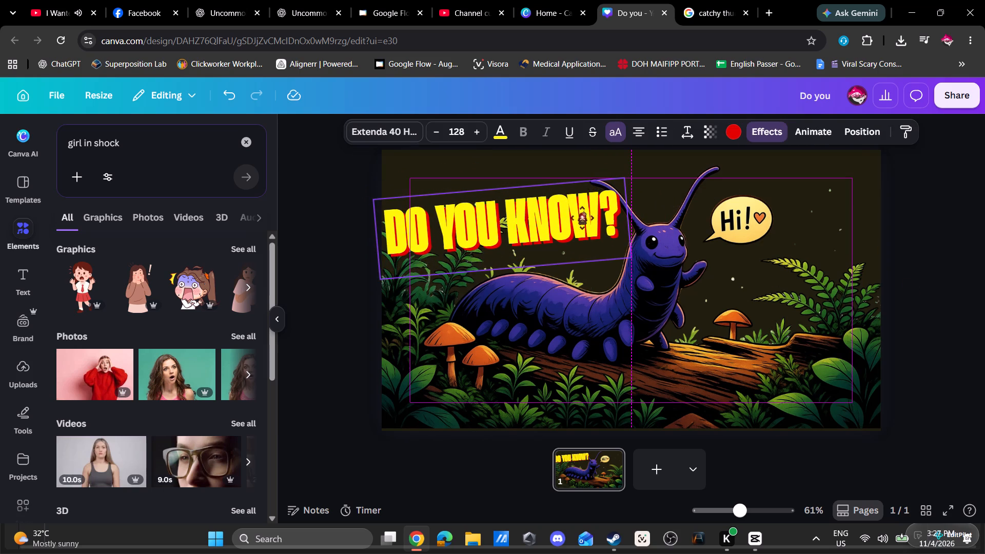
pyautogui.moveTo(582, 218); pyautogui.dragTo(582, 222)
pyautogui.click(787, 272)
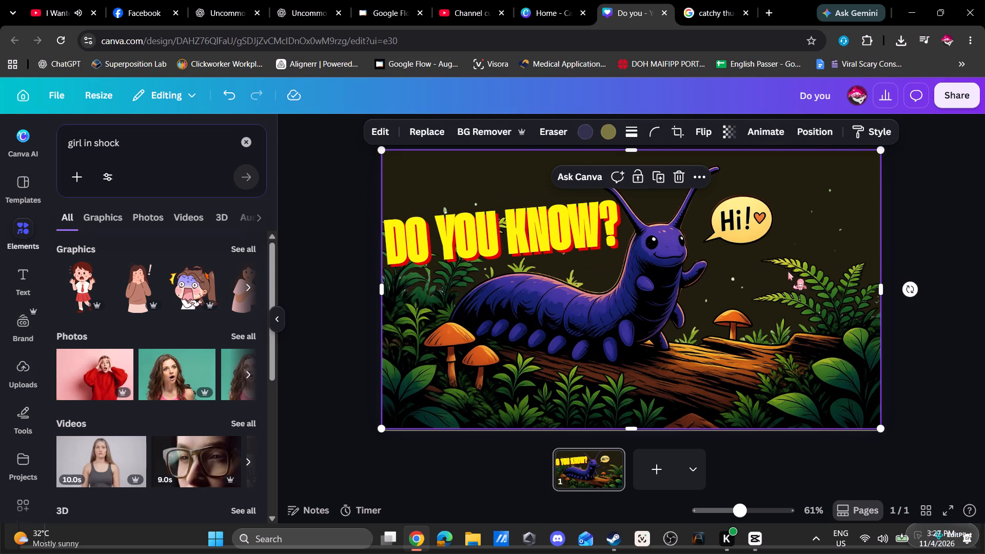
pyautogui.click(558, 228)
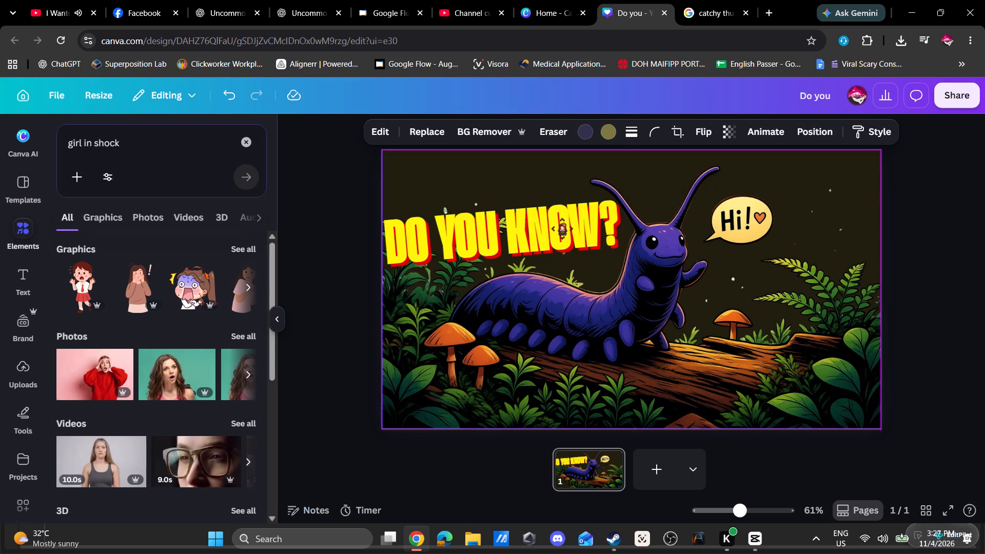
pyautogui.hotkey('ctrl', 'z')
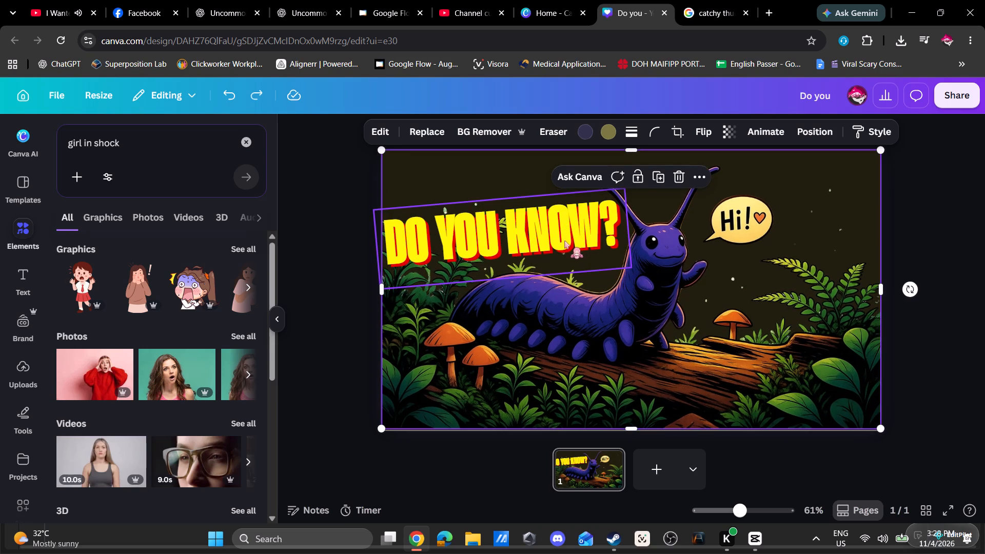
pyautogui.click(555, 229)
pyautogui.moveTo(575, 237); pyautogui.dragTo(580, 240)
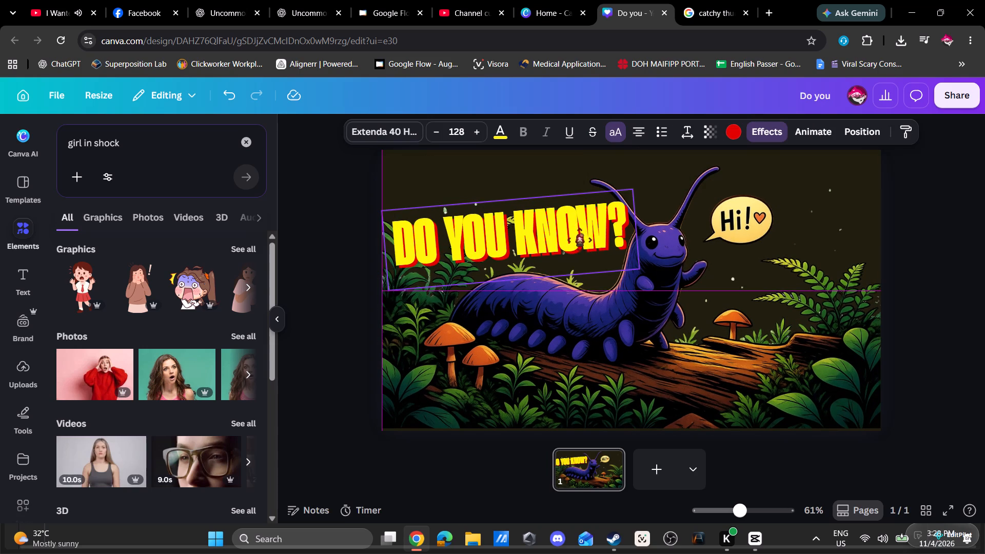
pyautogui.moveTo(580, 240); pyautogui.dragTo(580, 242)
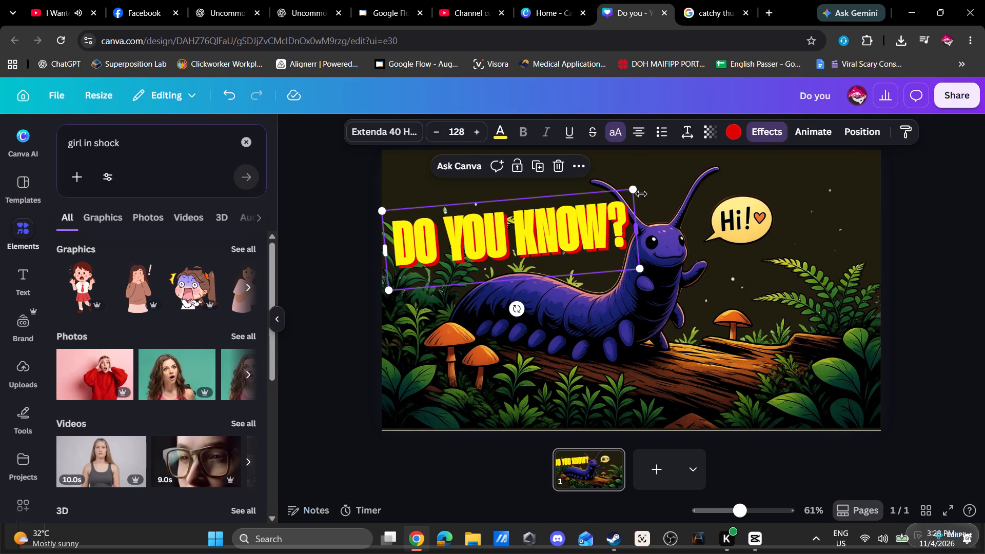
pyautogui.moveTo(639, 190); pyautogui.dragTo(632, 191)
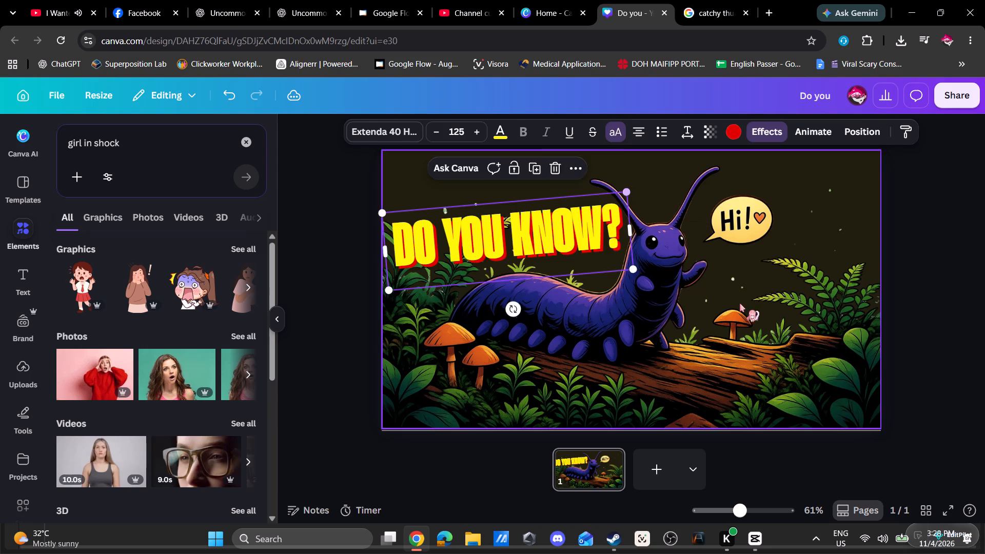
pyautogui.click(792, 325)
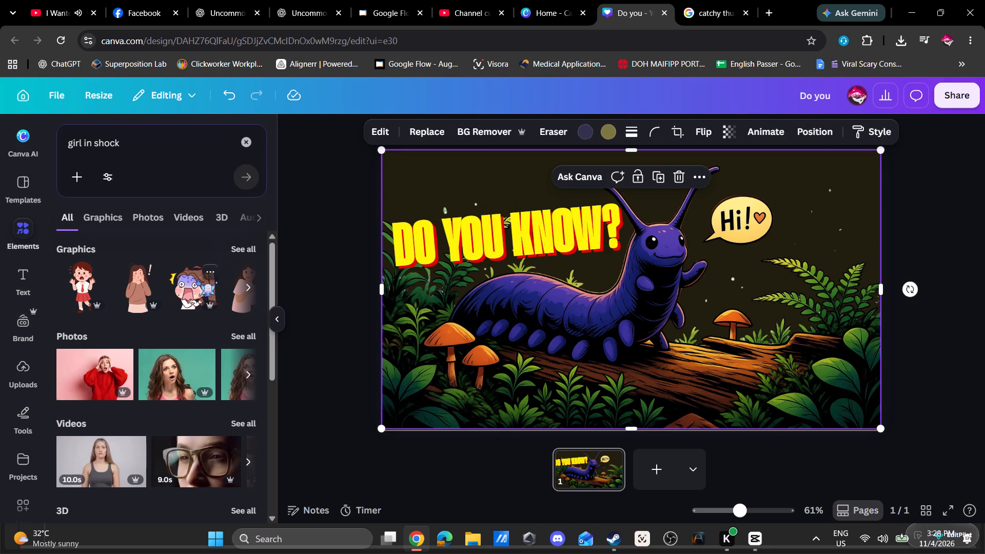
# Browse the "girl in shock" results, including the full set of graphics, for a suitable shocked character.
pyautogui.scroll(-3, 178, 328)
pyautogui.scroll(1, 179, 329)
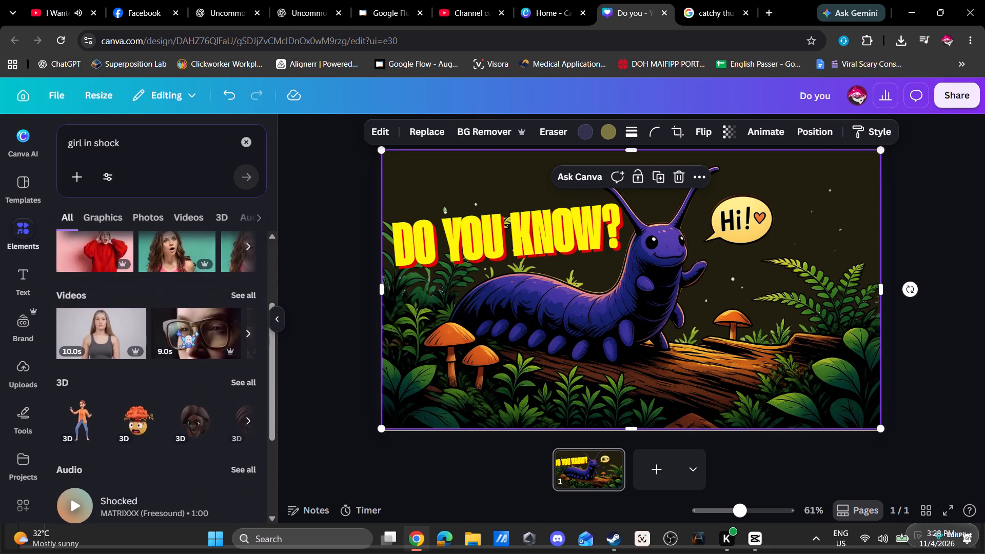
pyautogui.scroll(2, 179, 329)
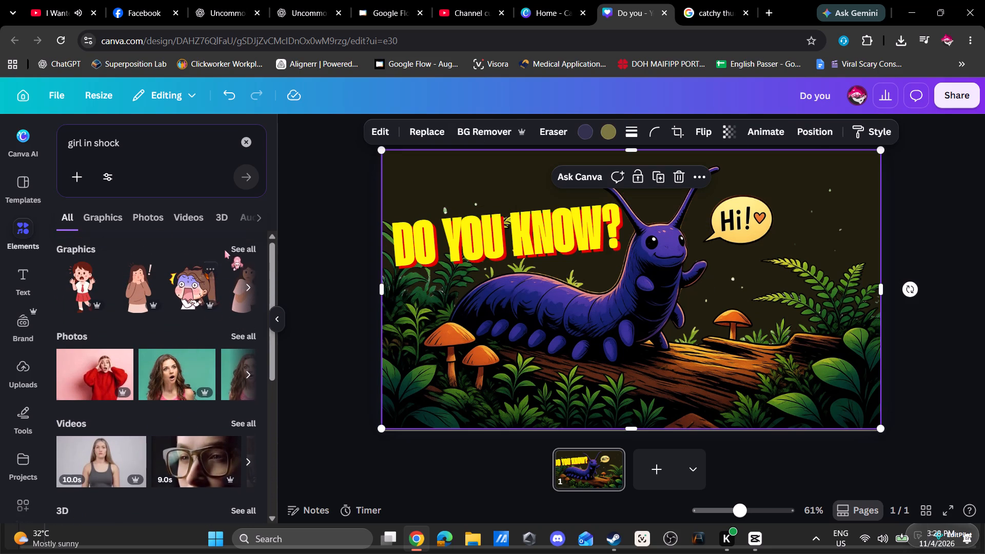
pyautogui.click(245, 248)
pyautogui.scroll(-1, 220, 360)
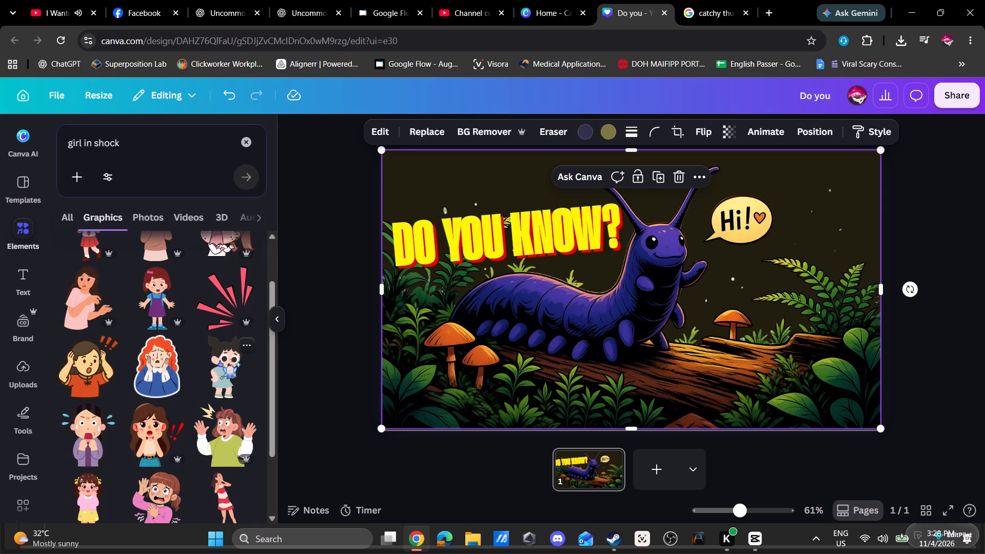
pyautogui.scroll(-5, 220, 360)
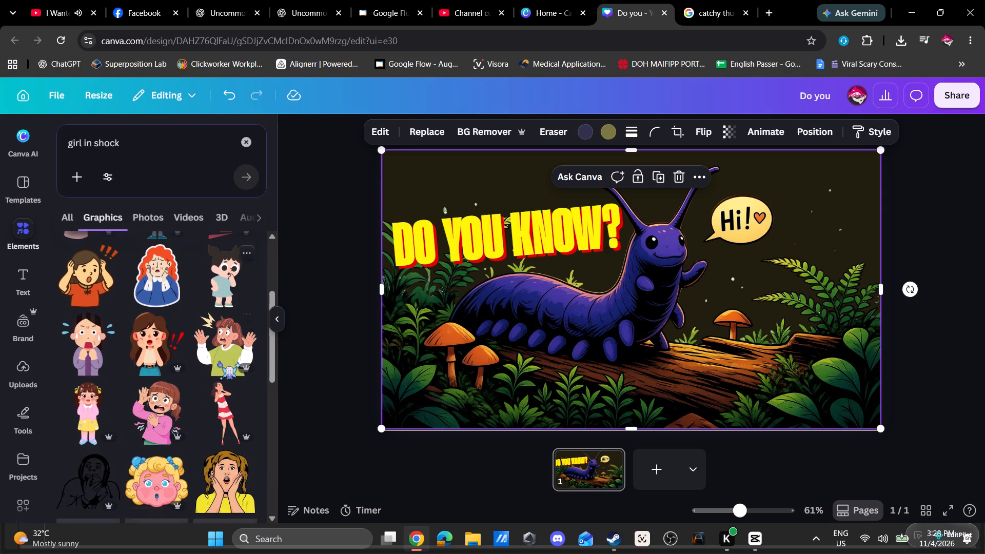
pyautogui.scroll(3, 196, 278)
pyautogui.click(68, 214)
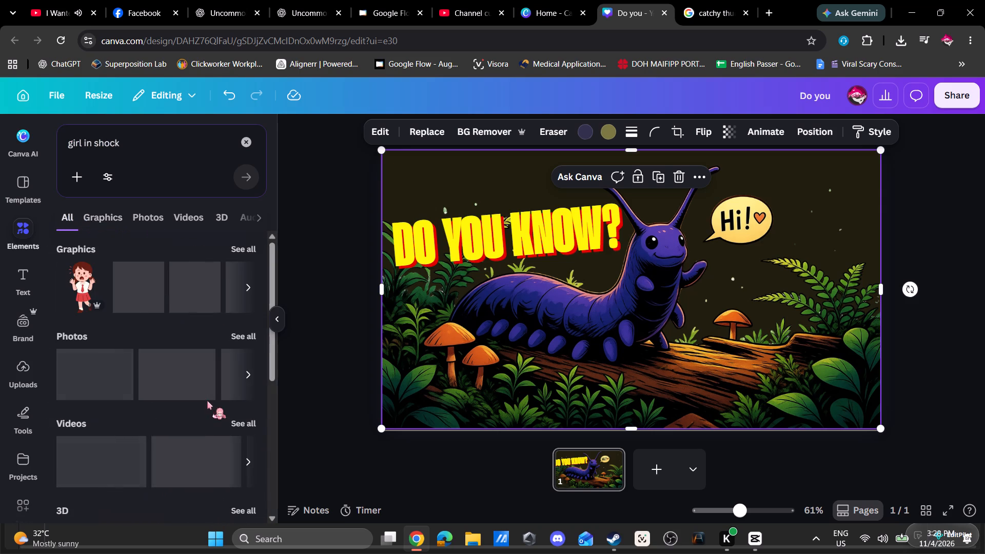
# Find and add the photo of the shocked woman in a dark red sweater pointing upward from the "girl in shock" photo results.
pyautogui.click(245, 331)
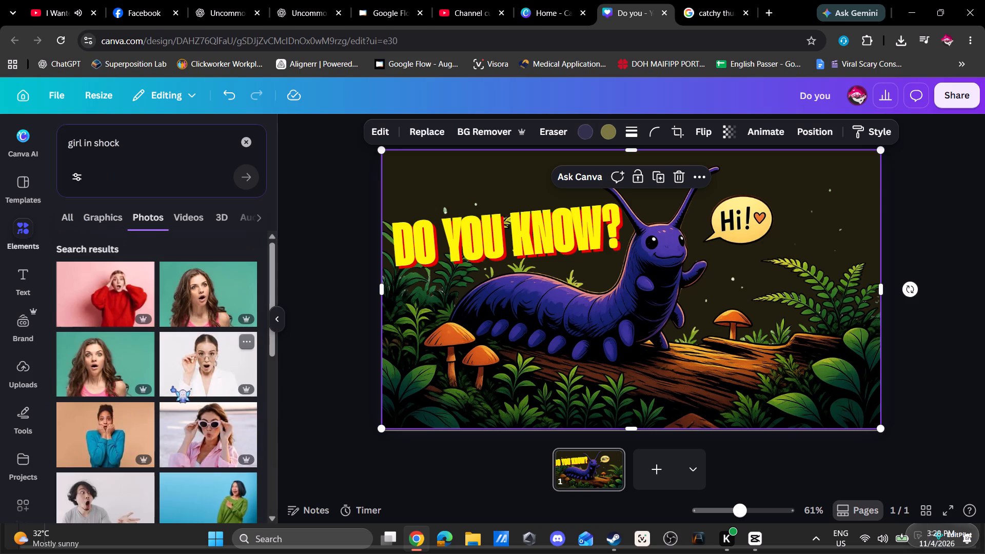
pyautogui.scroll(-1, 185, 395)
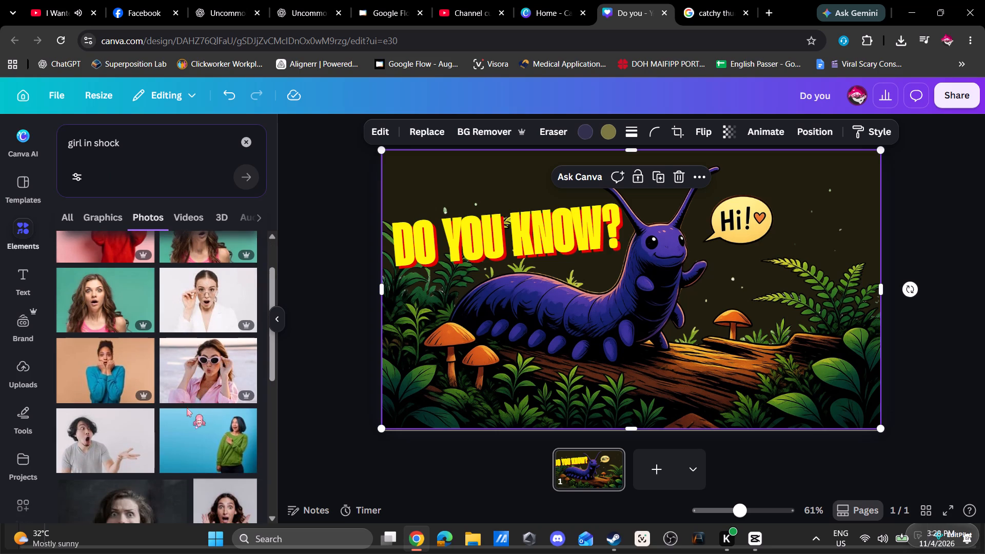
pyautogui.scroll(-2, 187, 413)
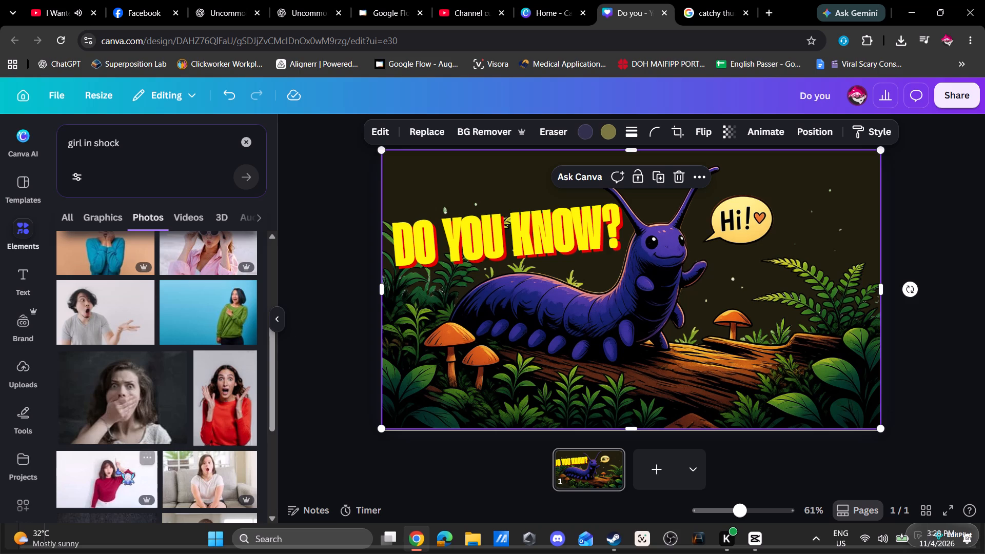
pyautogui.click(111, 480)
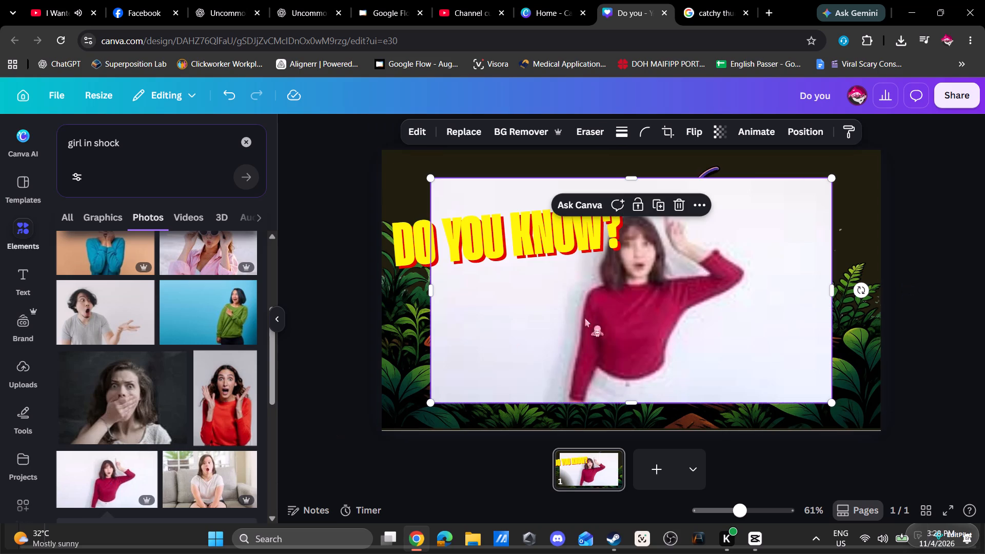
# Remove the white background from the photo of the shocked woman.
pyautogui.click(640, 292)
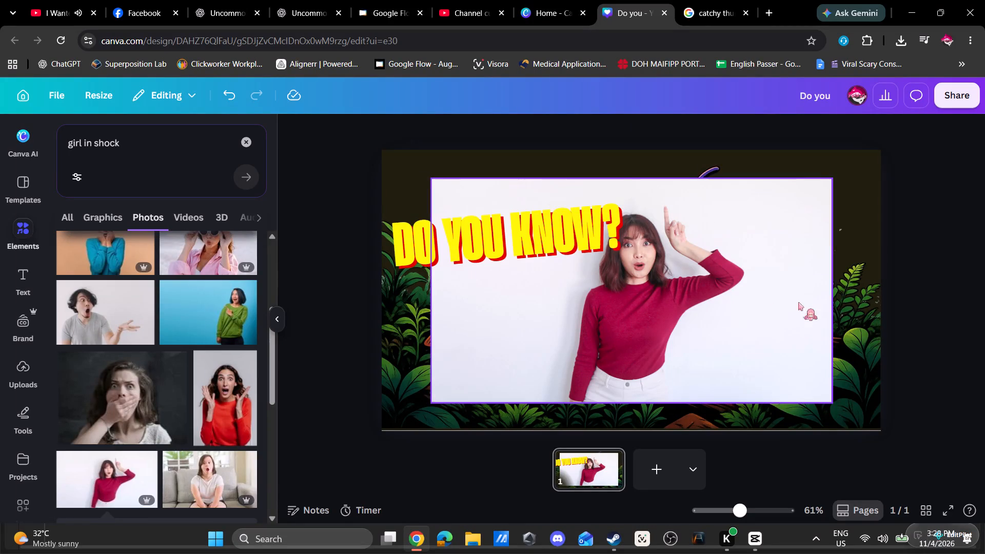
pyautogui.click(798, 302)
pyautogui.click(498, 130)
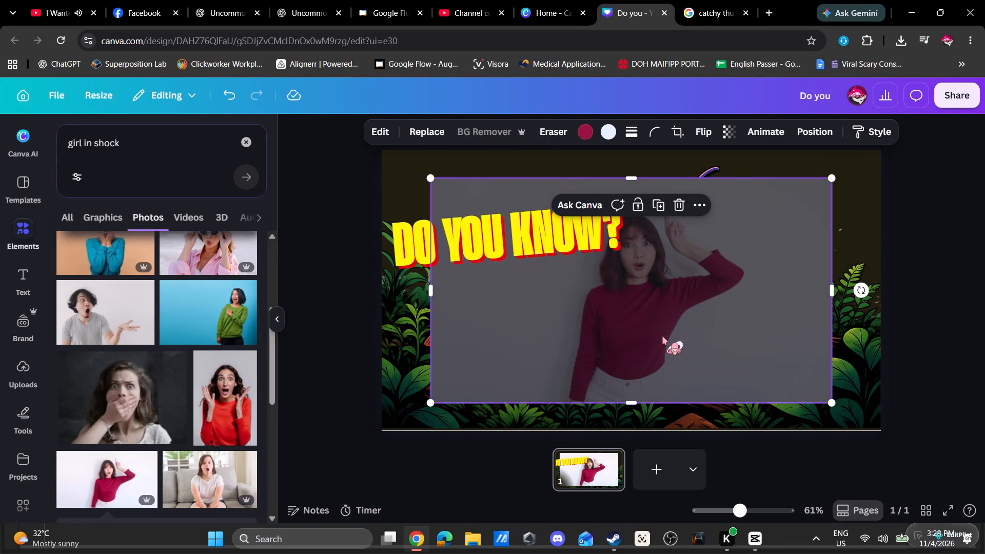
# Move the shocked woman cutout down to the thumbnail's bottom edge, below the worm, so only her upper body shows.
pyautogui.moveTo(645, 332); pyautogui.dragTo(637, 371)
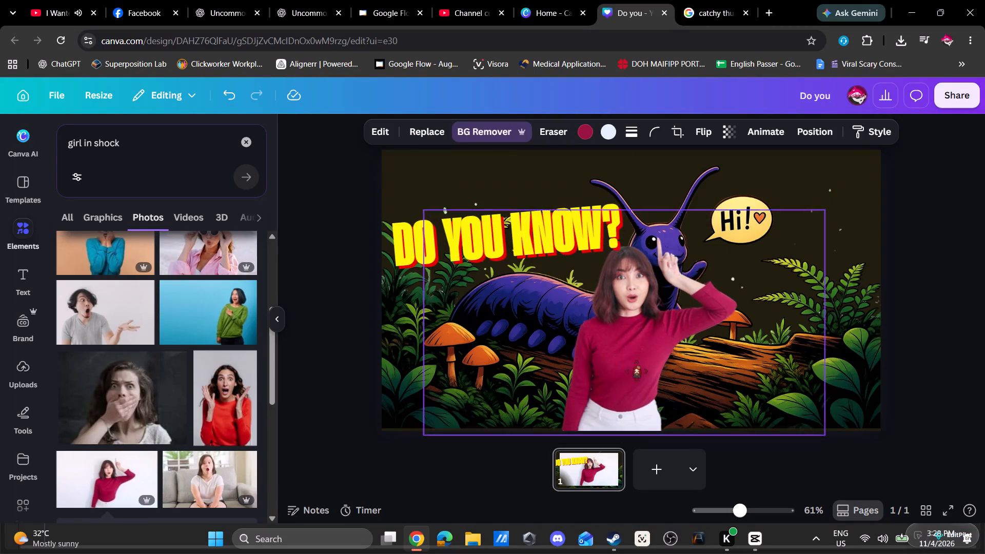
pyautogui.moveTo(637, 371); pyautogui.dragTo(626, 439)
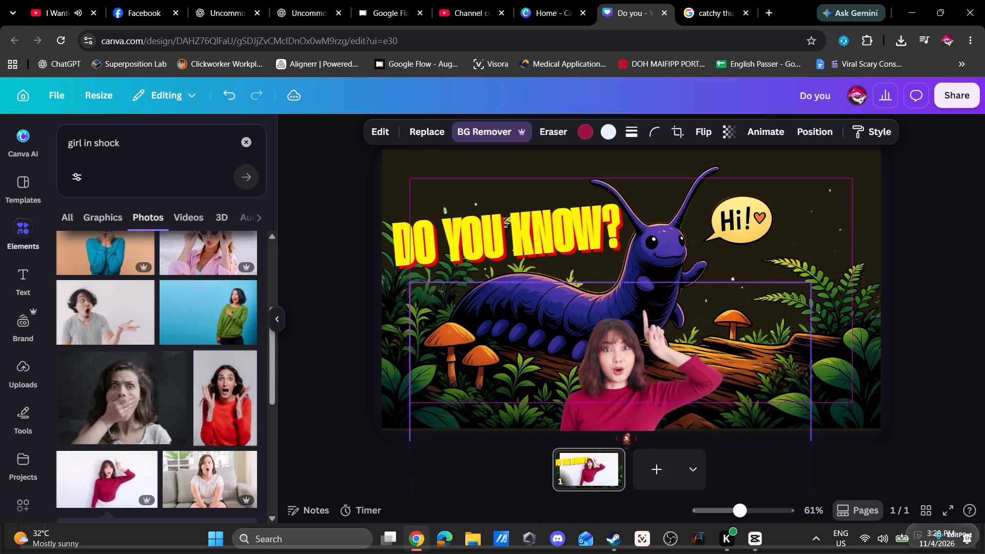
pyautogui.moveTo(626, 439); pyautogui.dragTo(626, 440)
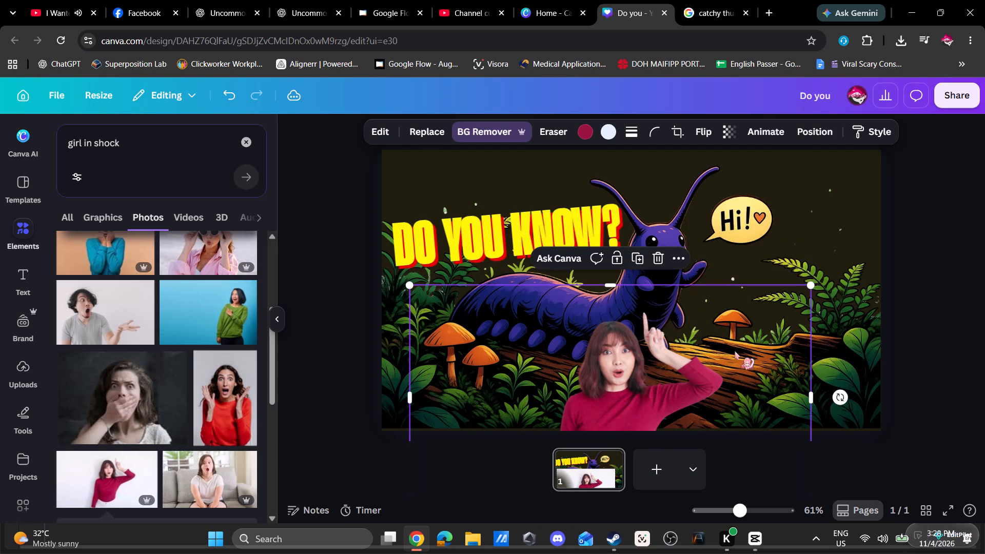
# Resize the shocked woman cutout and move it to the thumbnail's lower-left corner beside the worm's tail, showing her down to the waist.
pyautogui.moveTo(814, 286); pyautogui.dragTo(820, 282)
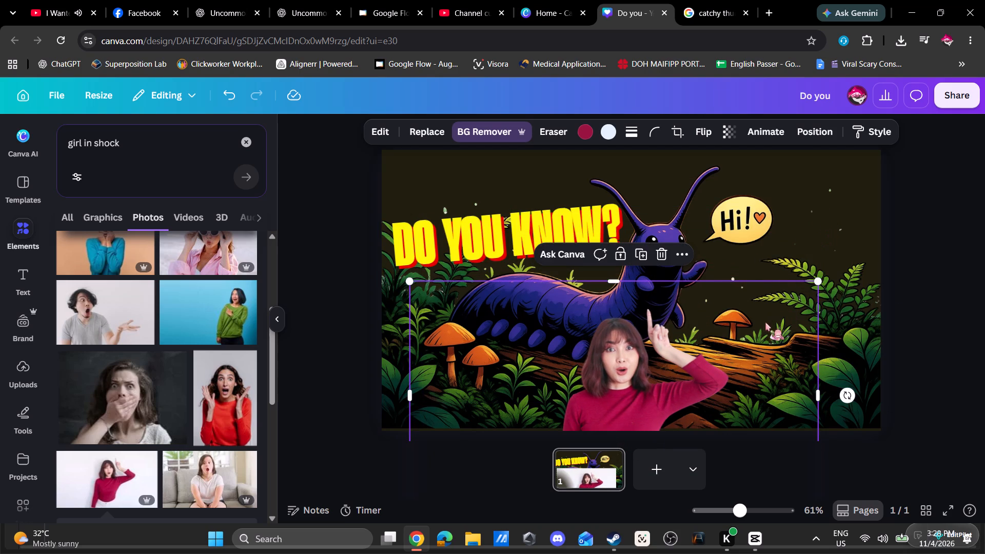
pyautogui.moveTo(752, 343); pyautogui.dragTo(806, 348)
pyautogui.moveTo(871, 289); pyautogui.dragTo(771, 330)
pyautogui.moveTo(698, 403); pyautogui.dragTo(714, 382)
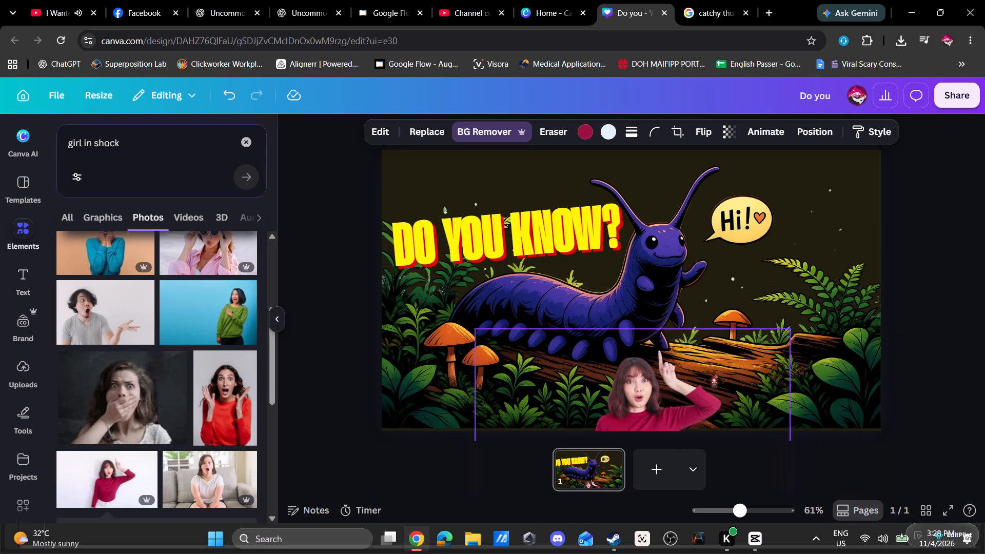
pyautogui.moveTo(714, 382); pyautogui.dragTo(586, 354)
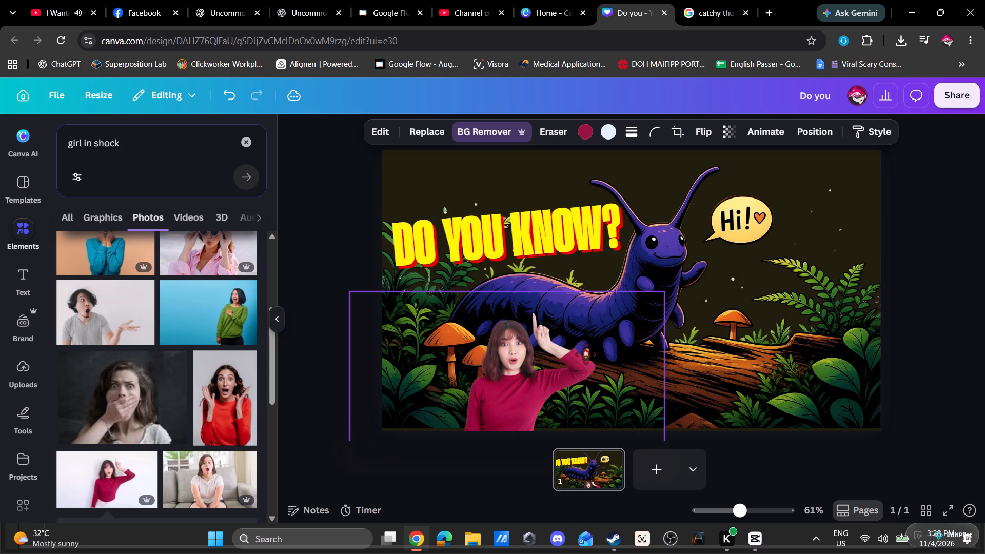
pyautogui.moveTo(586, 354); pyautogui.dragTo(524, 325)
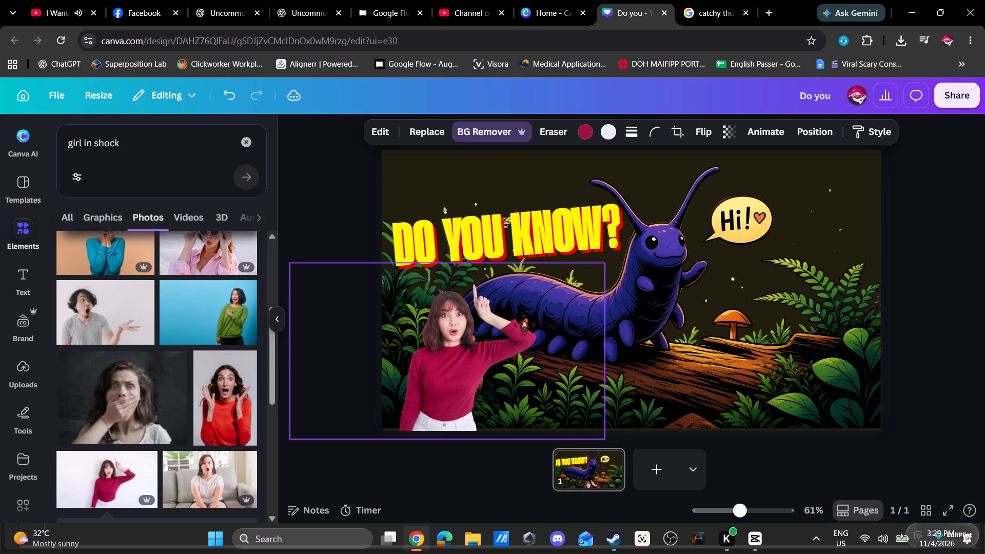
pyautogui.moveTo(524, 325); pyautogui.dragTo(525, 319)
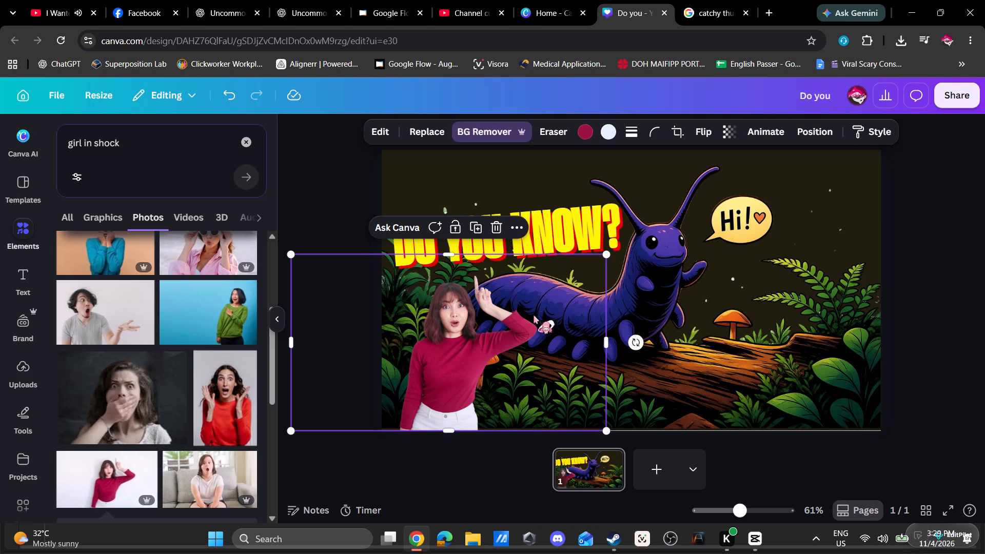
pyautogui.moveTo(606, 255); pyautogui.dragTo(645, 258)
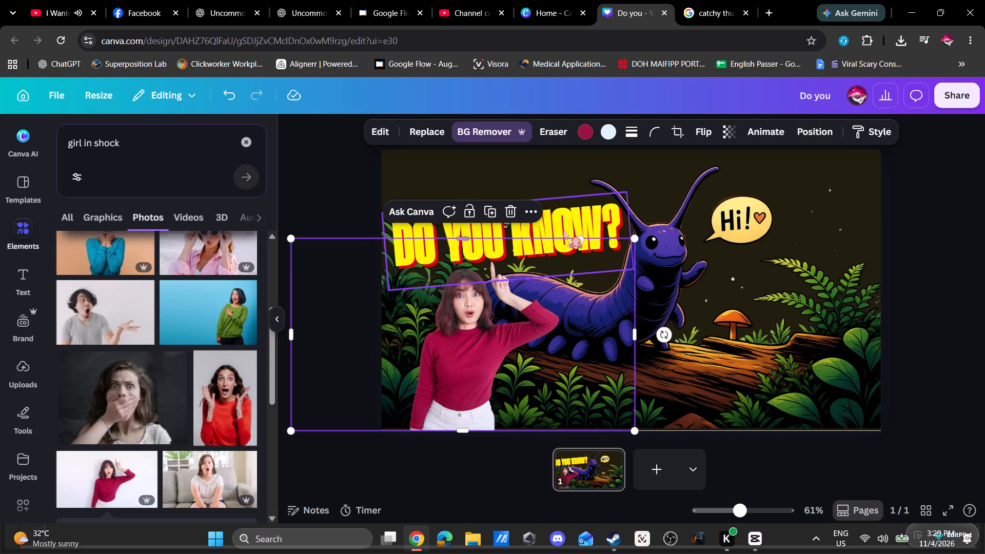
# Nudge the "DO YOU KNOW?" title slightly up and toward the thumbnail's left edge.
pyautogui.moveTo(570, 220); pyautogui.dragTo(564, 211)
# Shrink the woman cutout to about 848 × 475 and place it just below the title, slightly above the thumbnail's bottom edge.
pyautogui.click(585, 375)
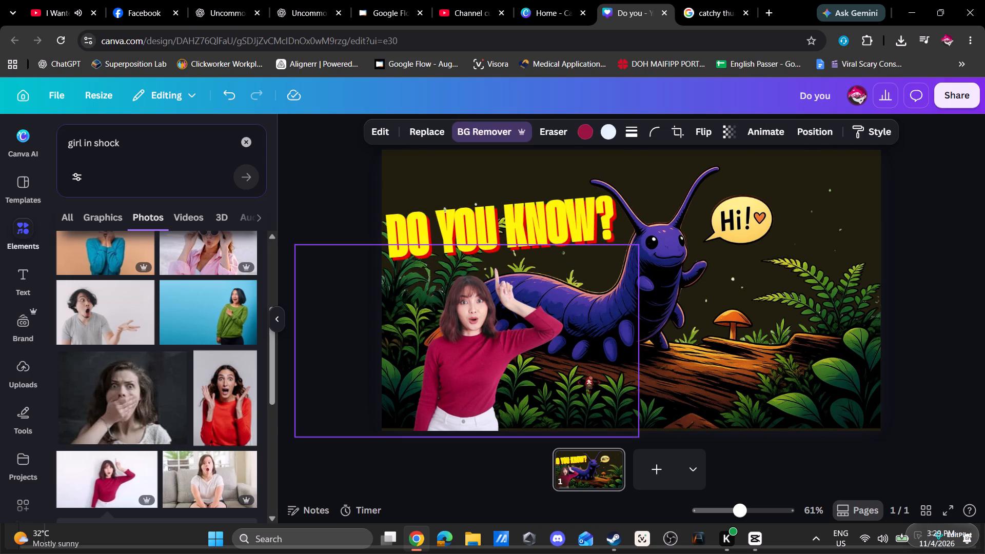
pyautogui.moveTo(641, 246); pyautogui.dragTo(624, 257)
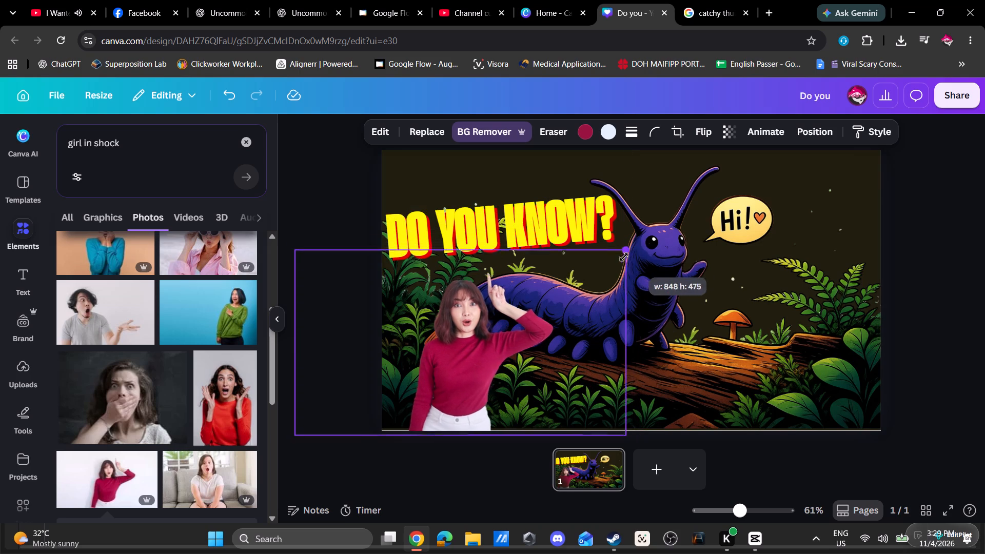
pyautogui.moveTo(624, 257); pyautogui.dragTo(623, 257)
pyautogui.moveTo(550, 361); pyautogui.dragTo(559, 346)
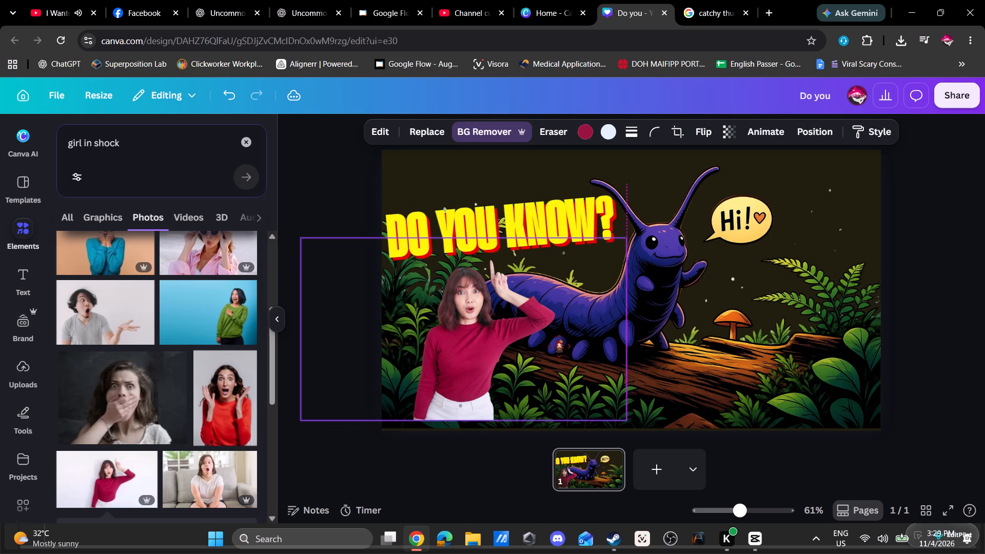
pyautogui.moveTo(559, 346); pyautogui.dragTo(562, 347)
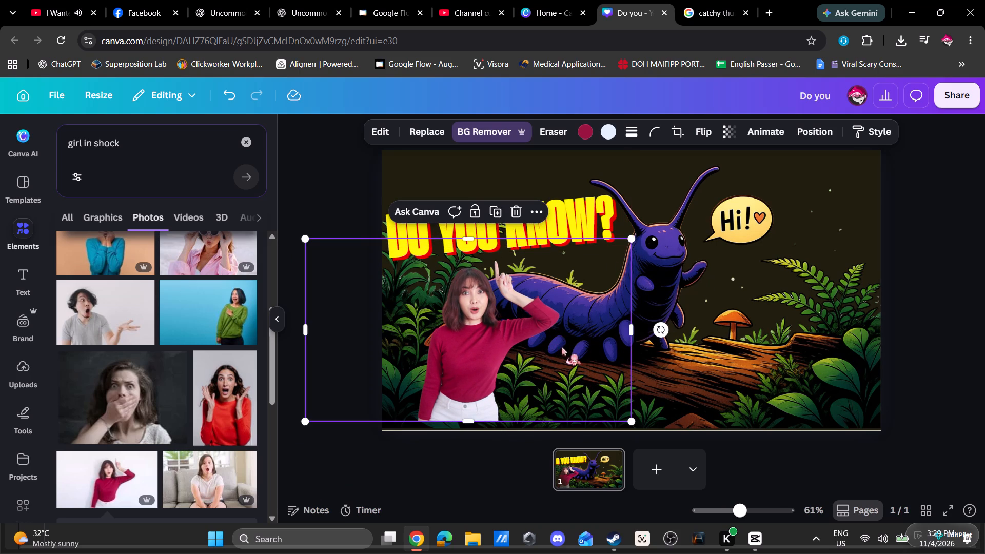
pyautogui.click(717, 5)
pyautogui.scroll(-2, 432, 342)
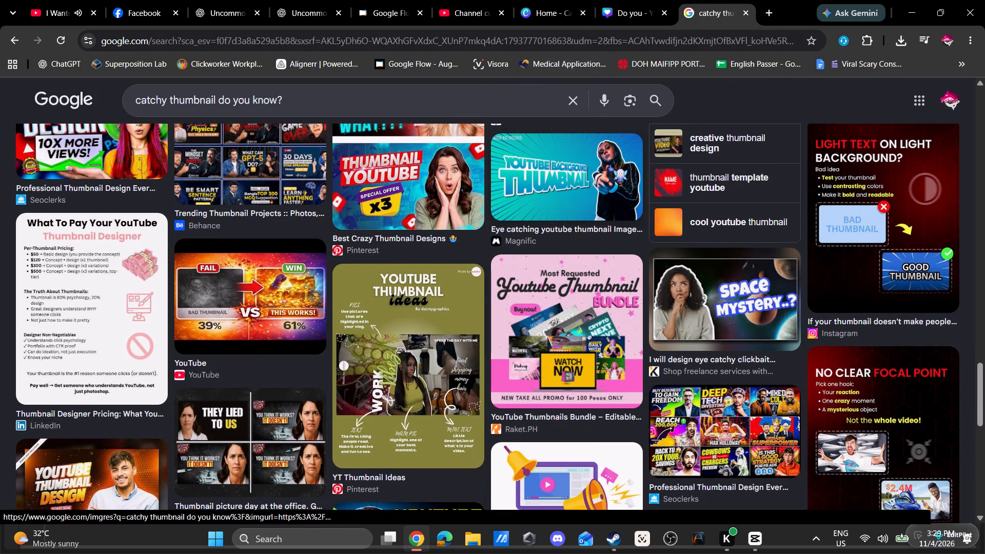
pyautogui.scroll(-2, 440, 215)
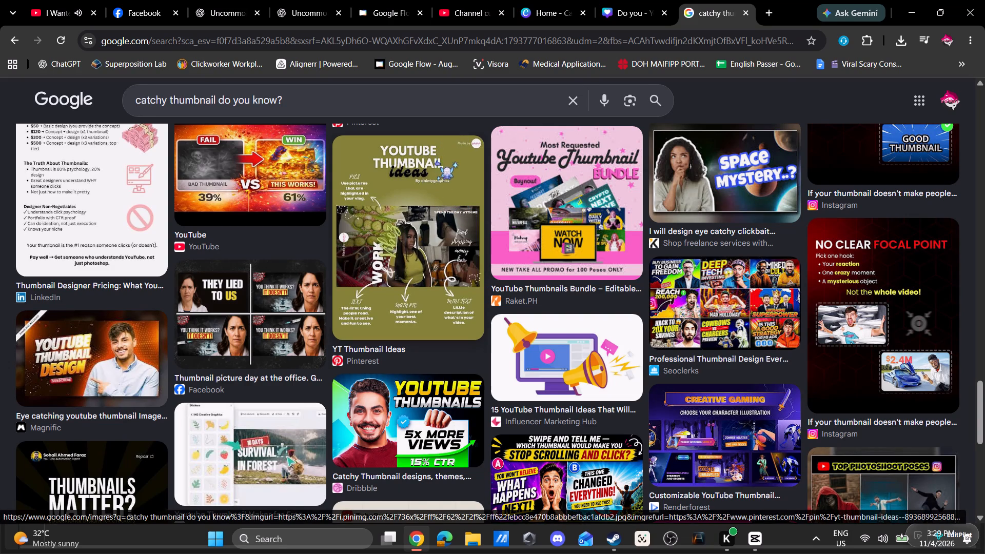
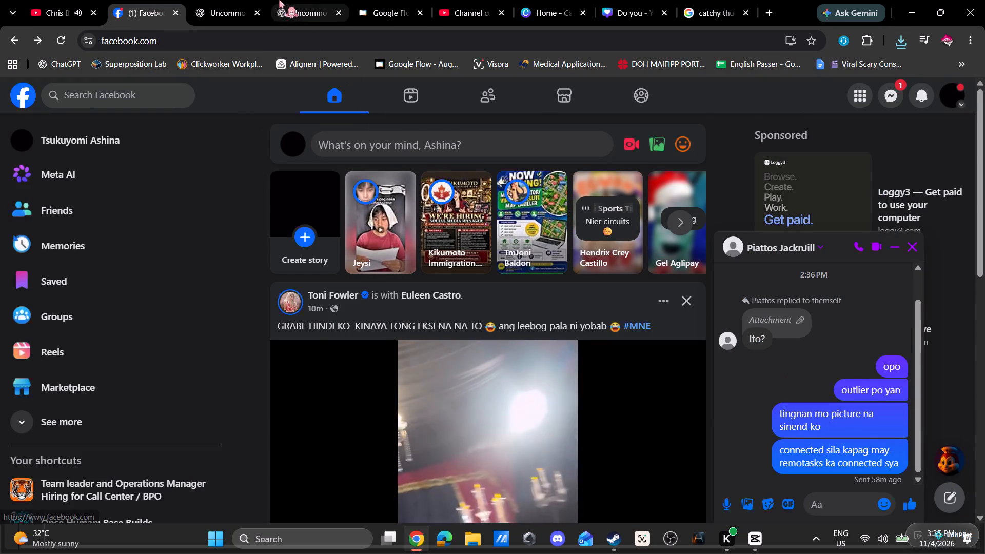
# Switch to the Canva thumbnail design and delete the cutout photo of the woman in the red sweater.
pyautogui.click(714, 14)
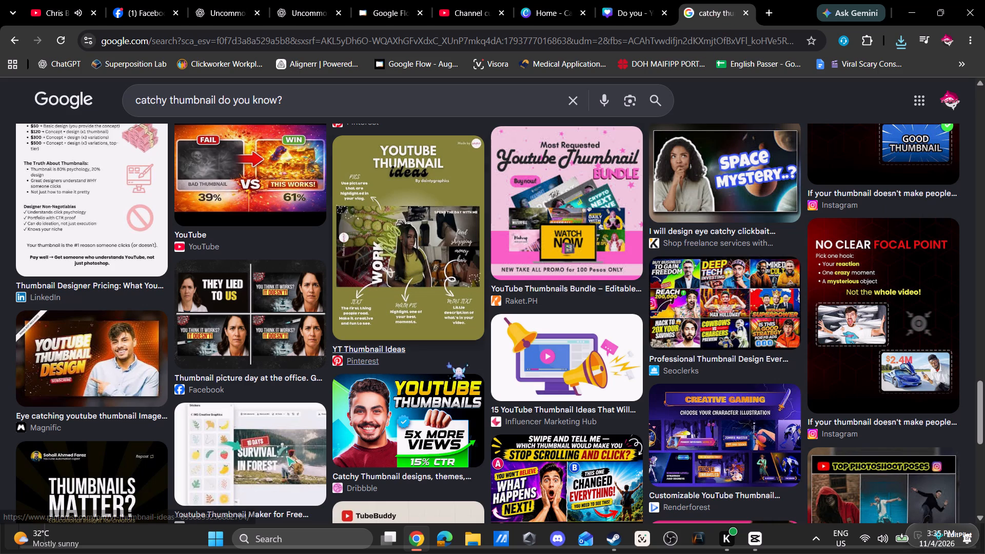
pyautogui.click(627, 0)
pyautogui.click(494, 321)
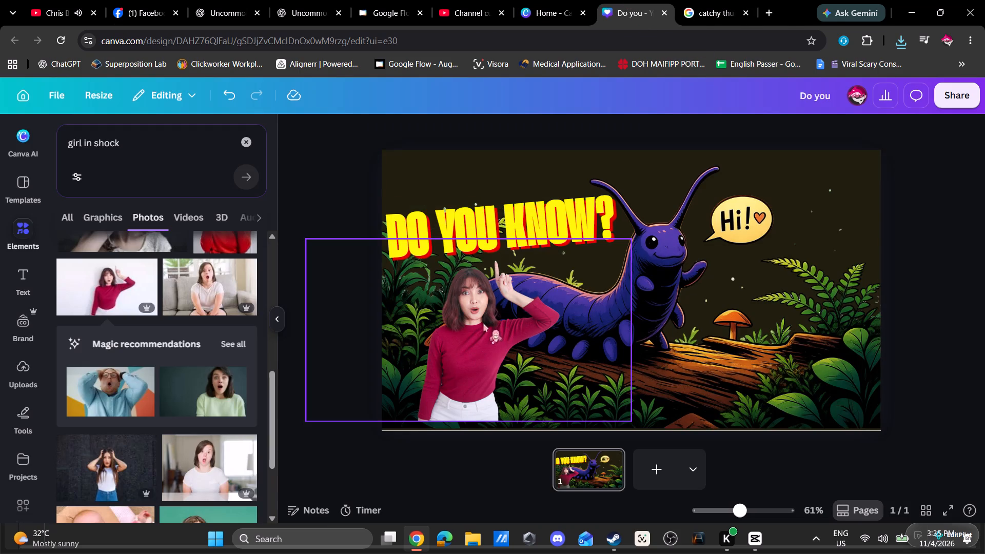
pyautogui.press('Delete')
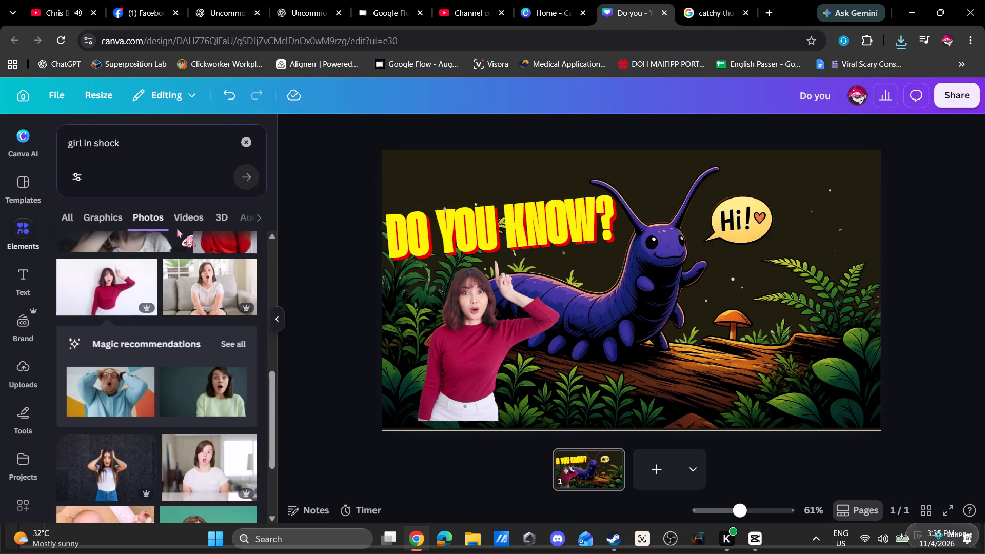
pyautogui.click(511, 361)
pyautogui.press('Delete')
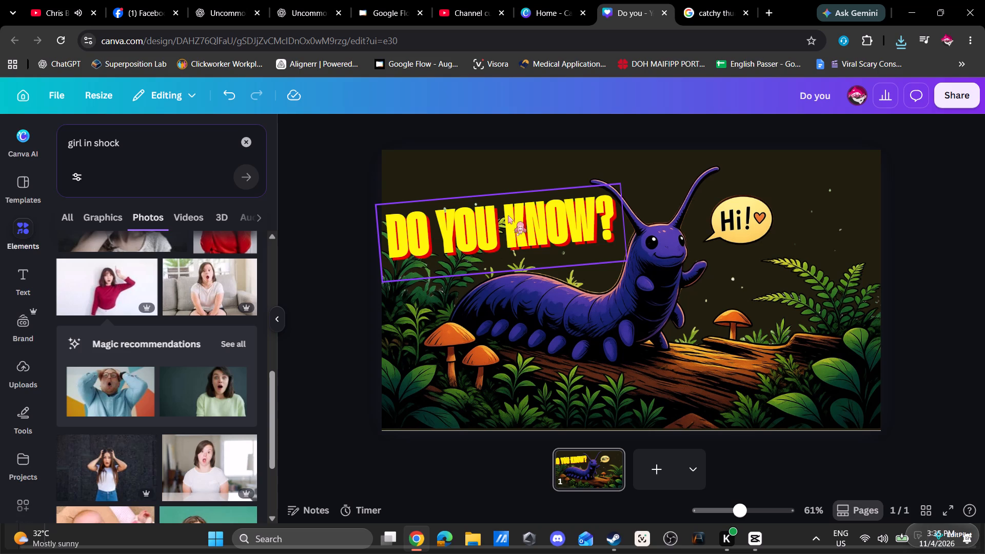
# Move the "DO YOU KNOW?" title to the thumbnail's lower-right area below the worm and enlarge it to font size 148.
pyautogui.moveTo(555, 228); pyautogui.dragTo(777, 356)
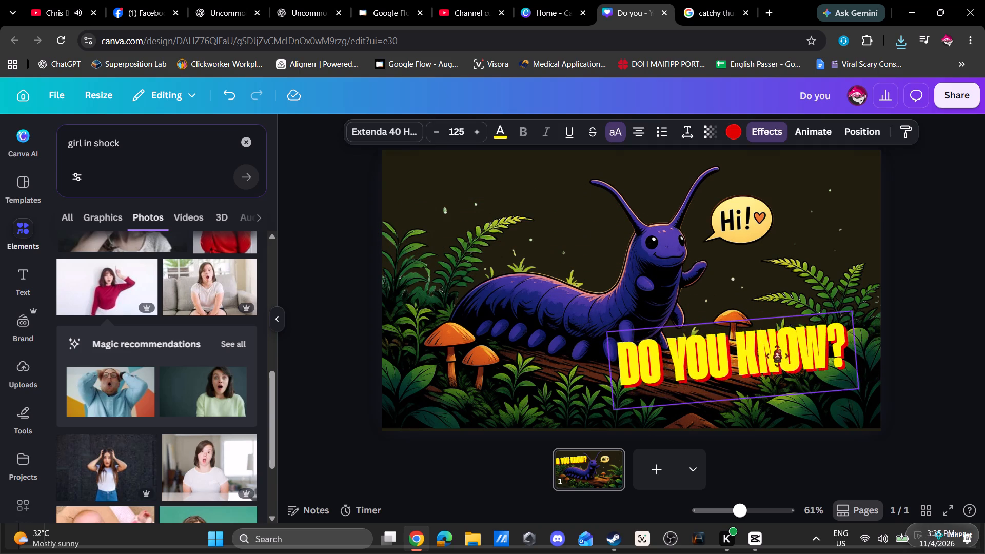
pyautogui.moveTo(777, 356); pyautogui.dragTo(770, 357)
pyautogui.moveTo(839, 311); pyautogui.dragTo(860, 236)
pyautogui.moveTo(760, 348); pyautogui.dragTo(744, 330)
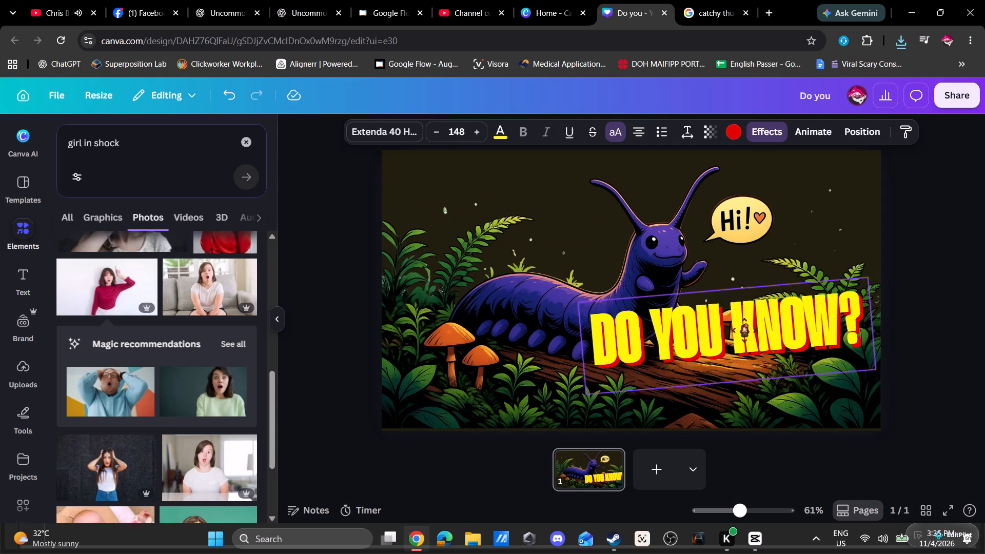
pyautogui.moveTo(744, 330); pyautogui.dragTo(737, 364)
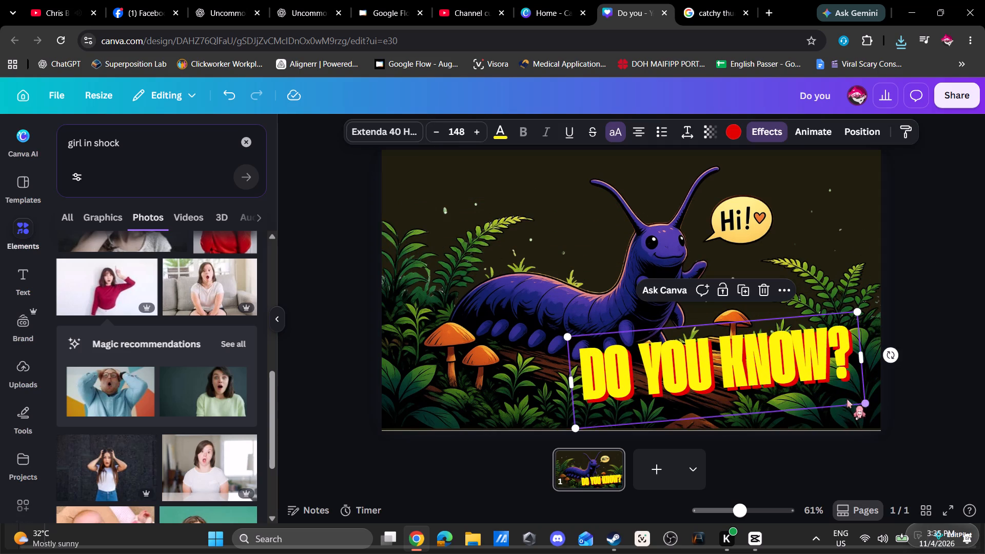
pyautogui.moveTo(804, 394); pyautogui.dragTo(806, 412)
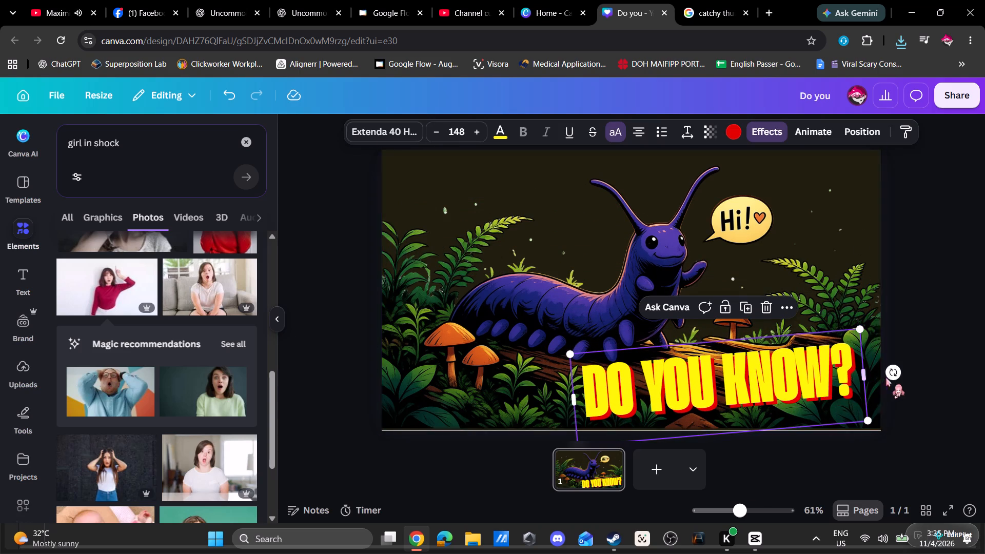
# Tilt the "DO YOU KNOW?" title more steeply upward and enlarge it to size 166 in the page's lower-right area.
pyautogui.moveTo(893, 374); pyautogui.dragTo(871, 353)
pyautogui.moveTo(761, 363); pyautogui.dragTo(762, 342)
pyautogui.moveTo(852, 283); pyautogui.dragTo(869, 239)
pyautogui.moveTo(811, 340); pyautogui.dragTo(783, 348)
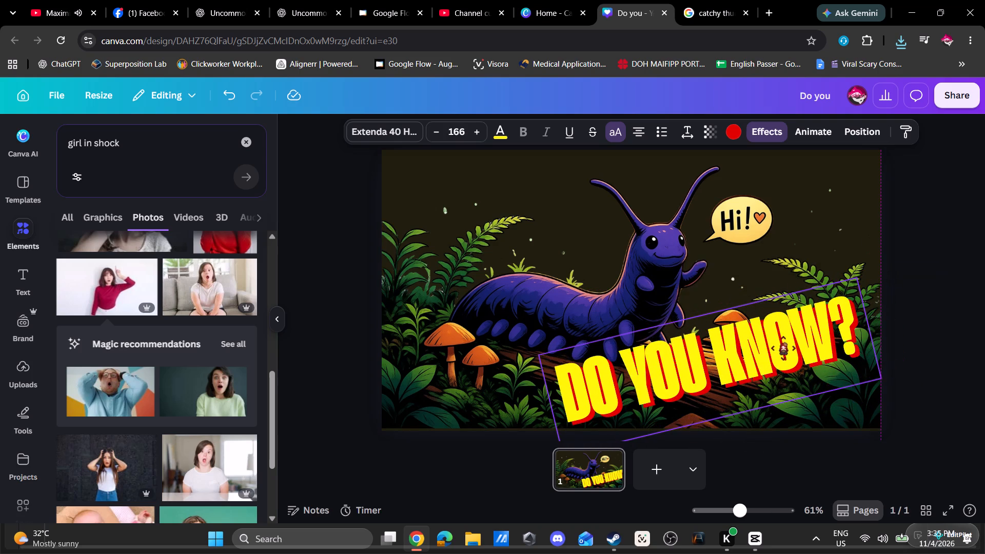
pyautogui.moveTo(783, 348); pyautogui.dragTo(784, 348)
# Move the "DO YOU KNOW?" title to the upper-left area of the page, above the worm's body.
pyautogui.click(447, 277)
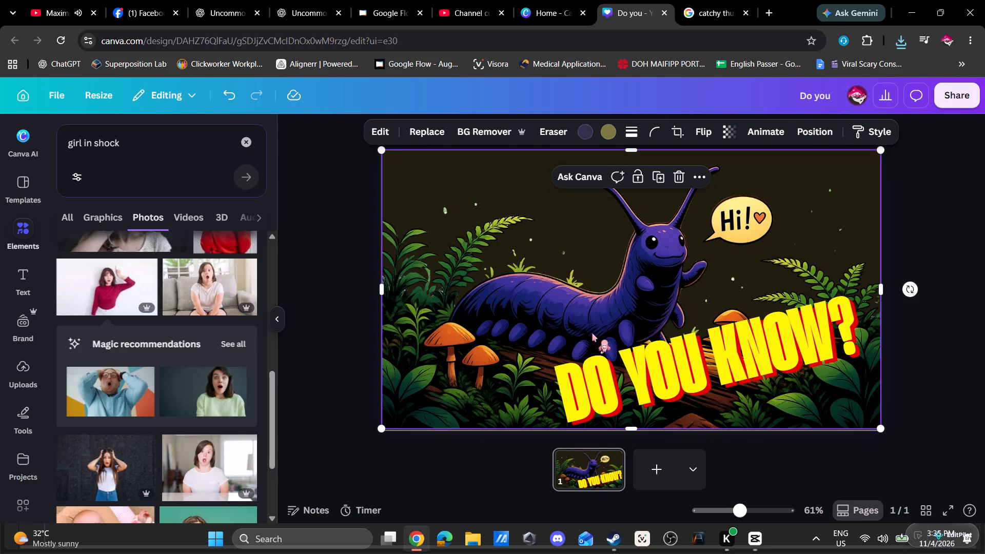
pyautogui.click(707, 366)
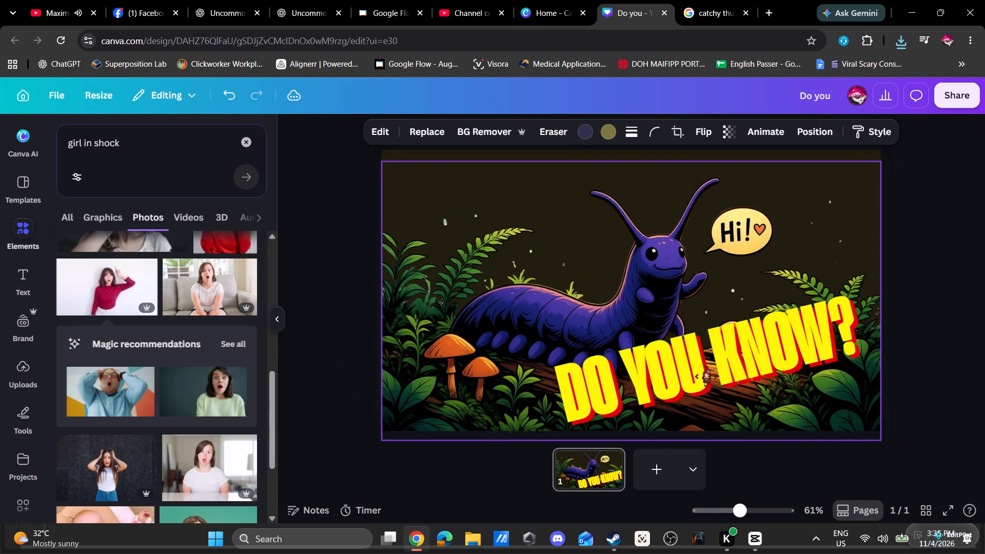
pyautogui.click(751, 374)
pyautogui.moveTo(758, 363); pyautogui.dragTo(751, 363)
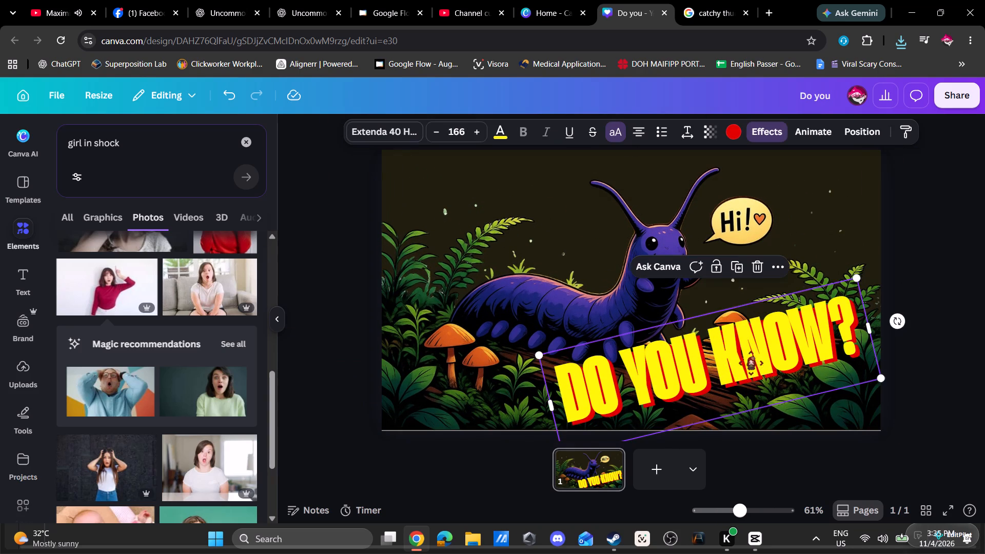
pyautogui.moveTo(751, 363); pyautogui.dragTo(594, 217)
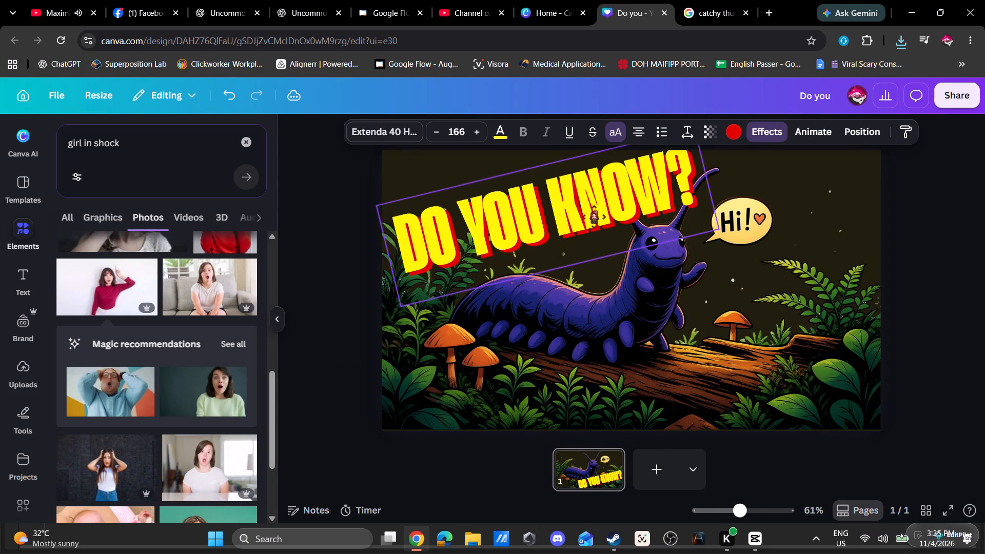
pyautogui.moveTo(594, 217); pyautogui.dragTo(588, 221)
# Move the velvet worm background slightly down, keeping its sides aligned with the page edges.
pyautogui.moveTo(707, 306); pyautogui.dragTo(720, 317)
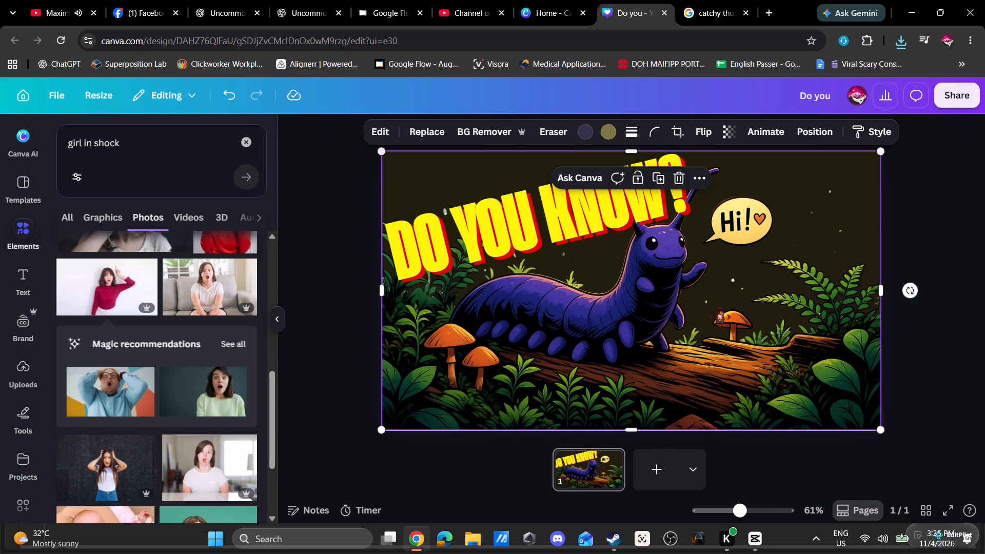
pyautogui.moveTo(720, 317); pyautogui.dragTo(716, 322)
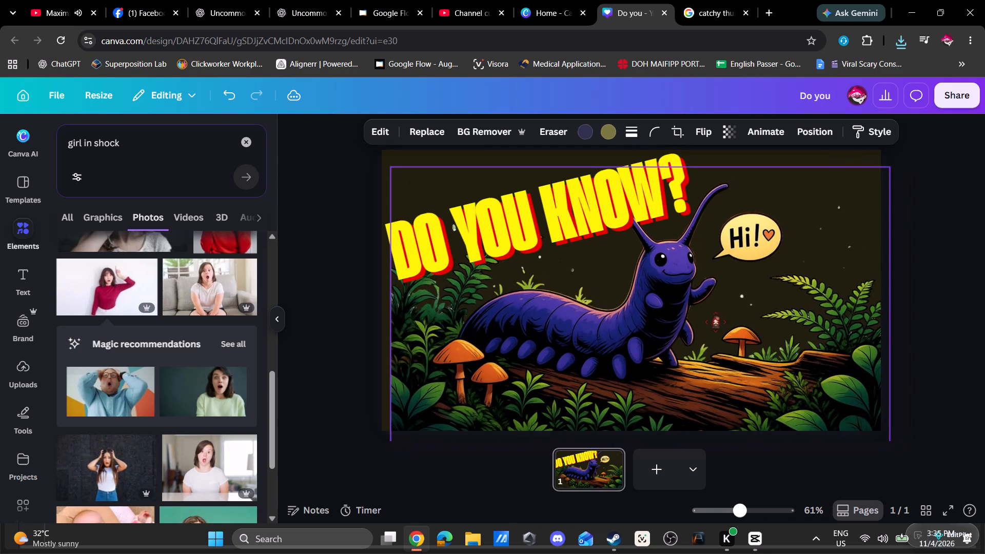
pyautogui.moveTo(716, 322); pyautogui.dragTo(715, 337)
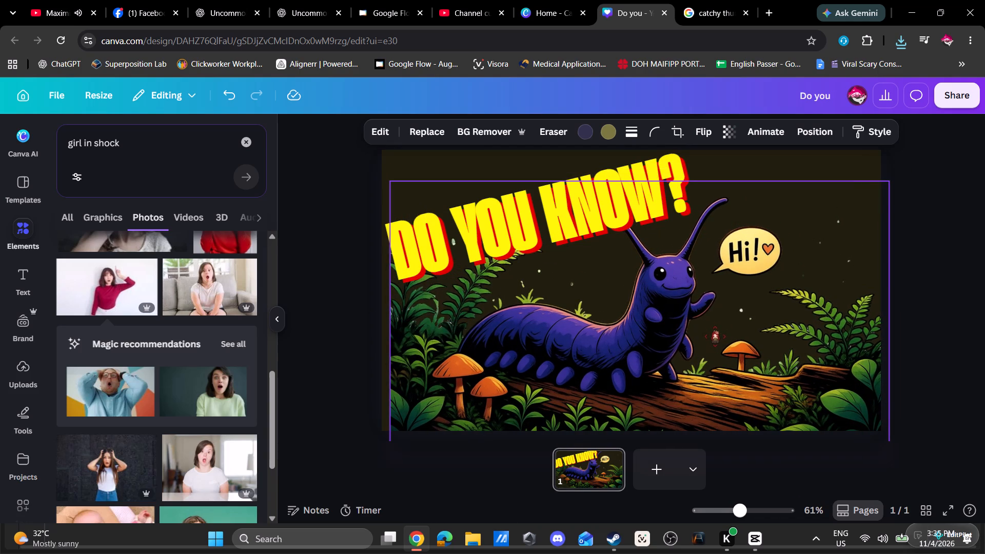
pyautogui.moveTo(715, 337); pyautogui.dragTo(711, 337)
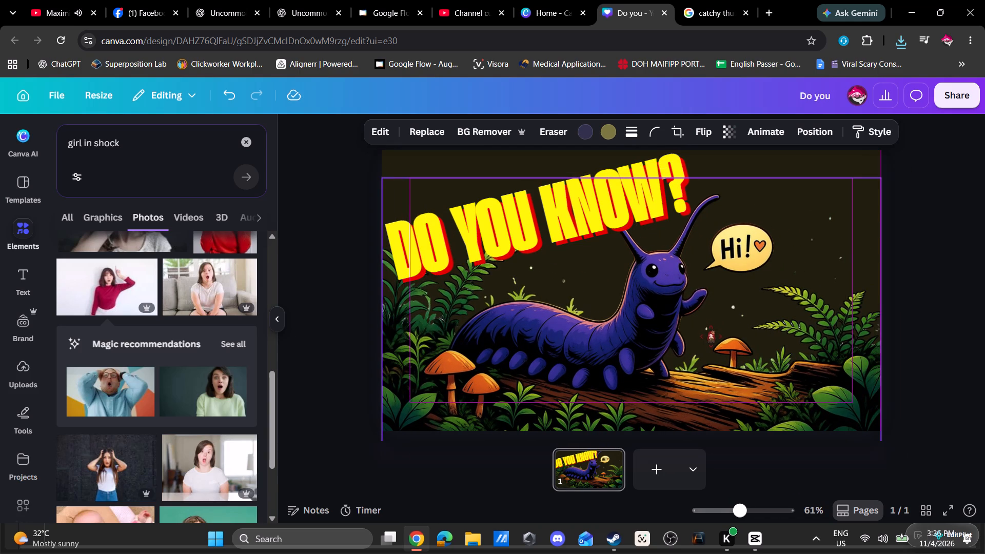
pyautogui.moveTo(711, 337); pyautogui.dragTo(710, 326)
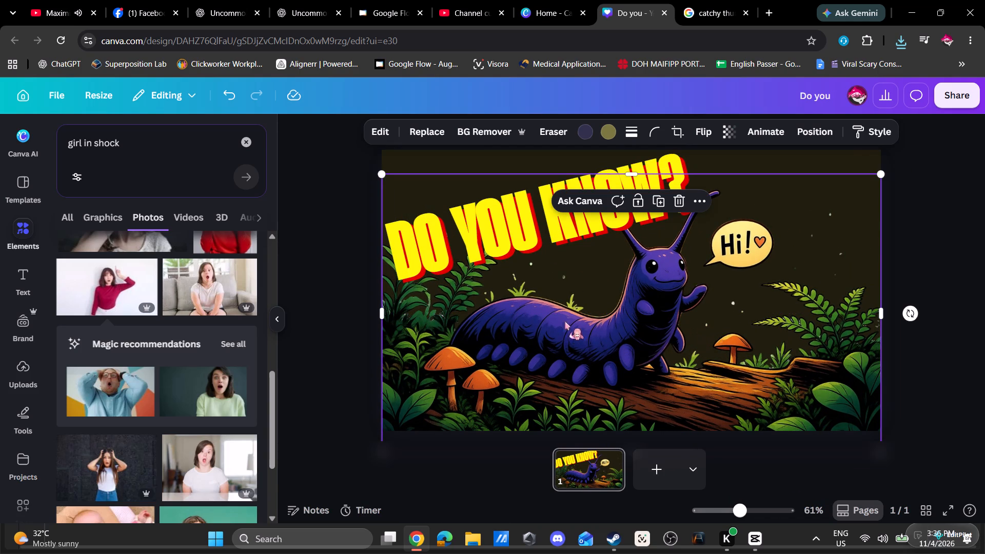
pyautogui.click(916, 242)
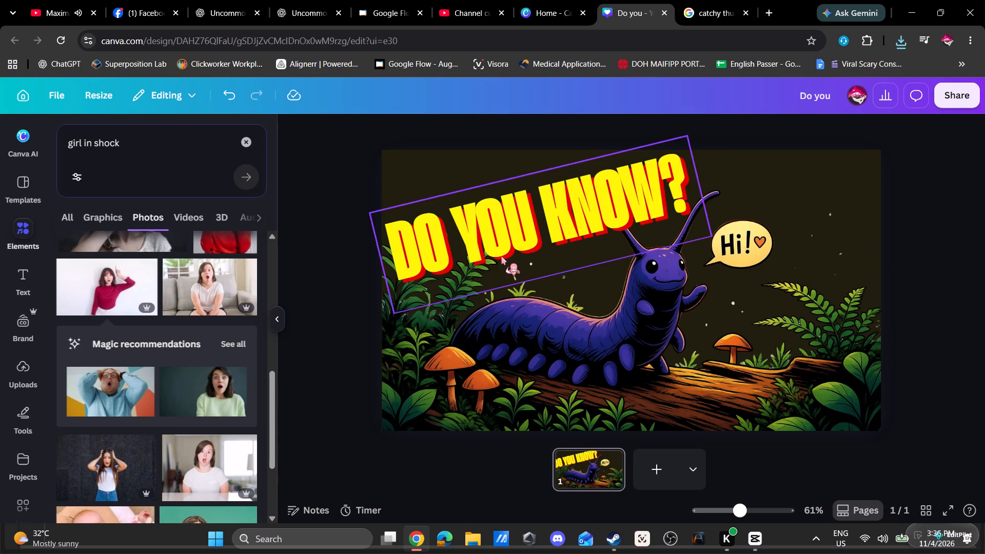
# Upload the "Showing_shock_looking_up" image from the Downloads folder.
pyautogui.click(27, 372)
pyautogui.scroll(1, 147, 331)
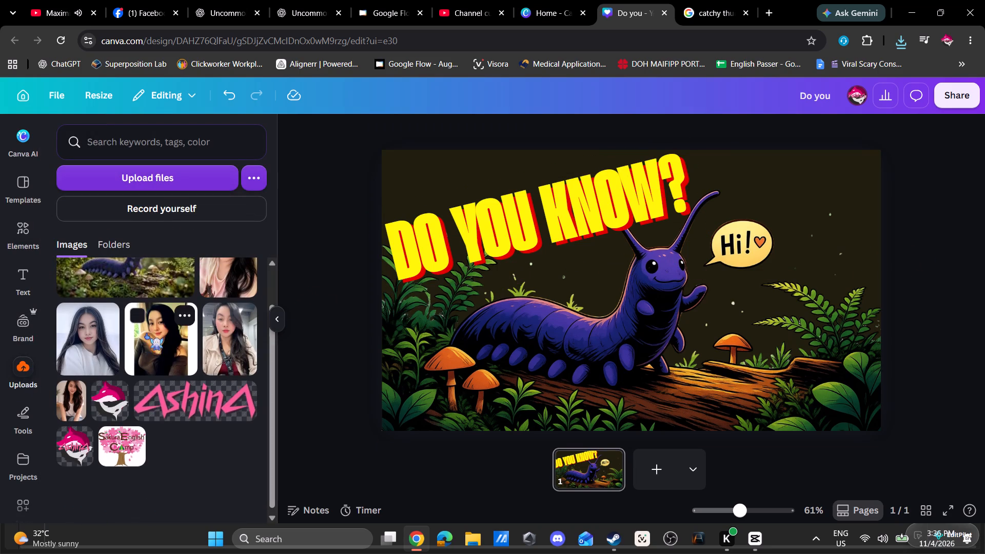
pyautogui.scroll(3, 147, 331)
pyautogui.click(165, 182)
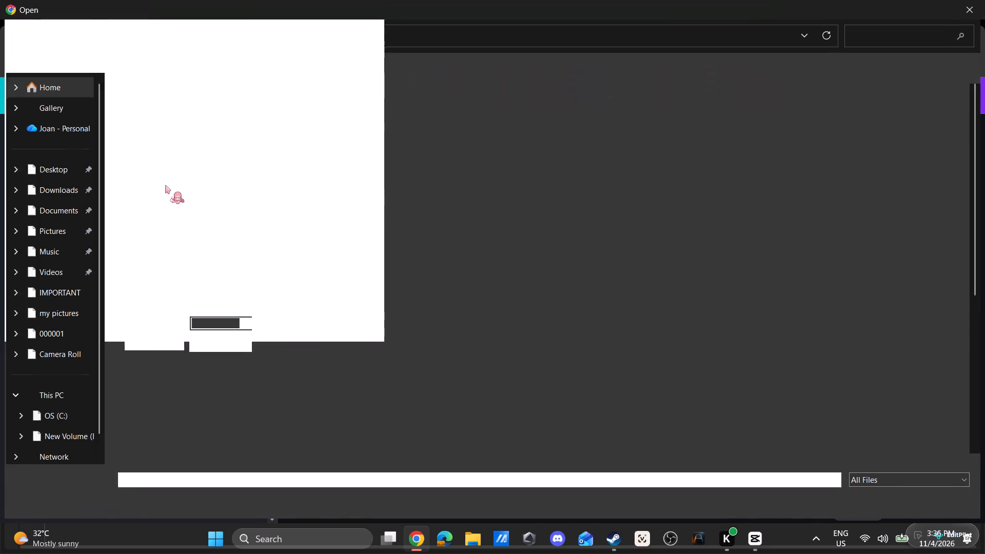
pyautogui.click(49, 190)
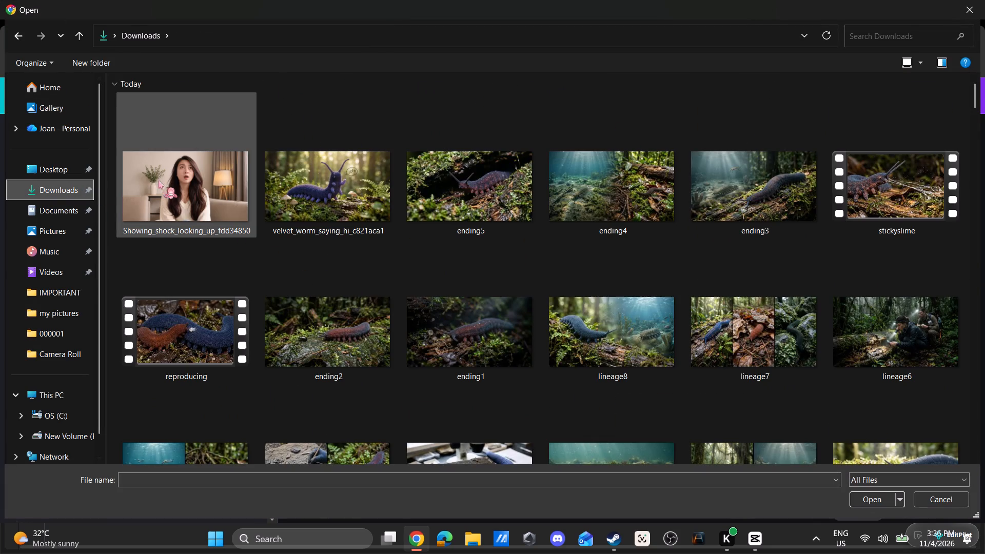
pyautogui.click(159, 181)
pyautogui.click(878, 500)
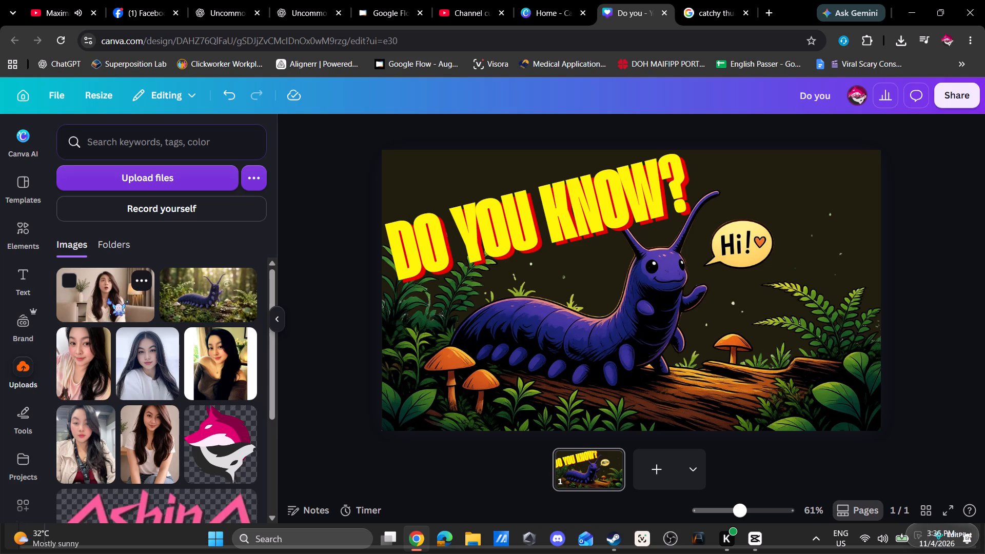
# Add the uploaded shocked woman image to the page and remove its background.
pyautogui.click(109, 296)
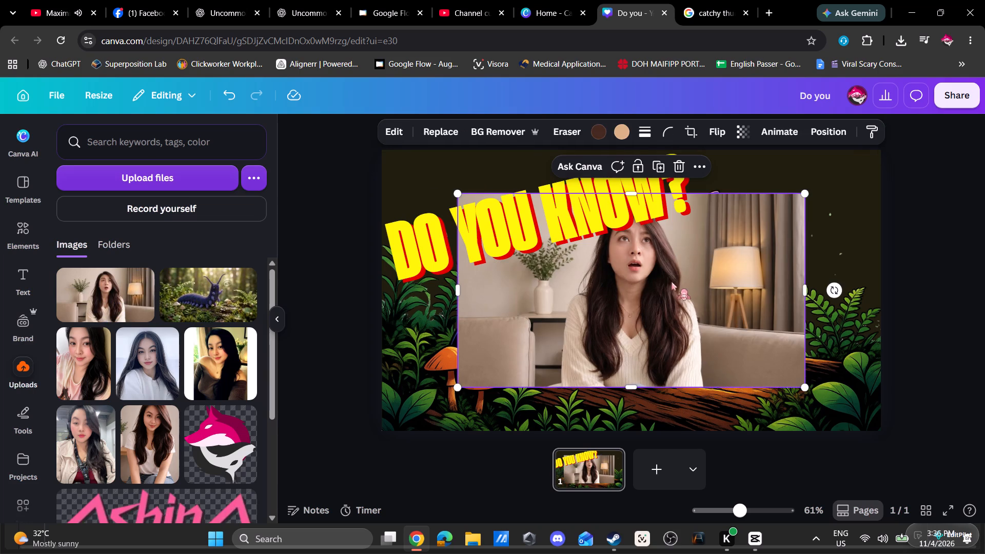
pyautogui.click(497, 127)
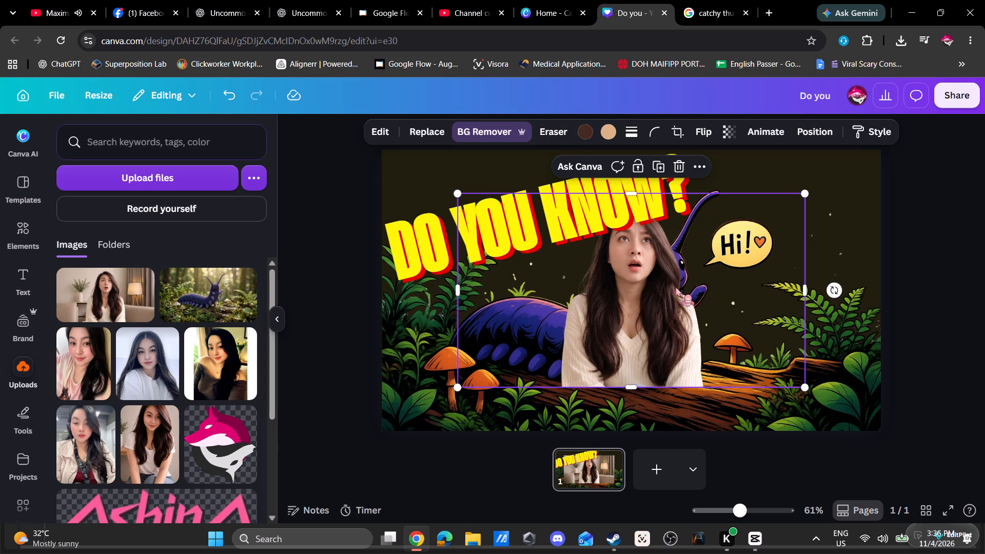
# Shrink the woman cutout's frame to about half the page width and place it on the bottom edge, left of centre.
pyautogui.moveTo(682, 301); pyautogui.dragTo(683, 319)
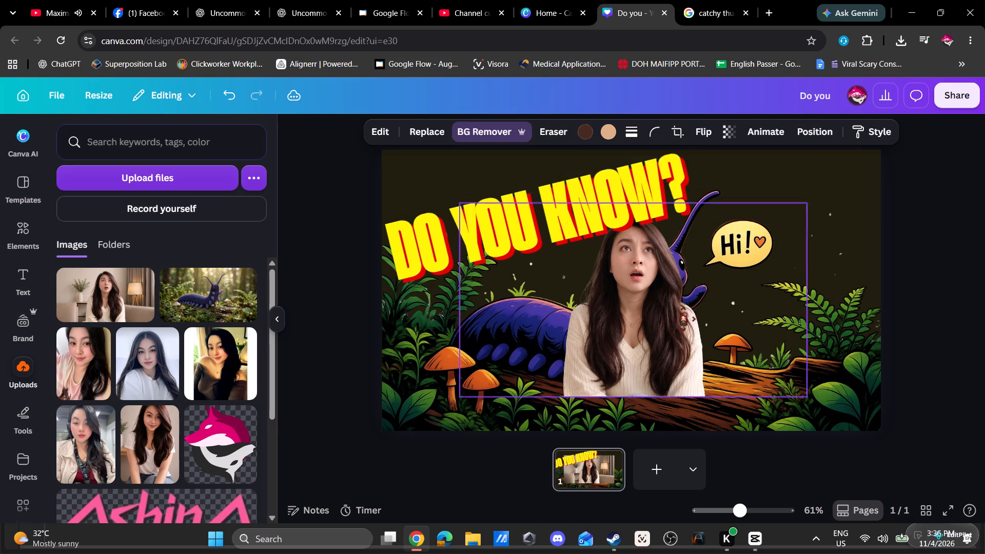
pyautogui.moveTo(683, 319); pyautogui.dragTo(667, 335)
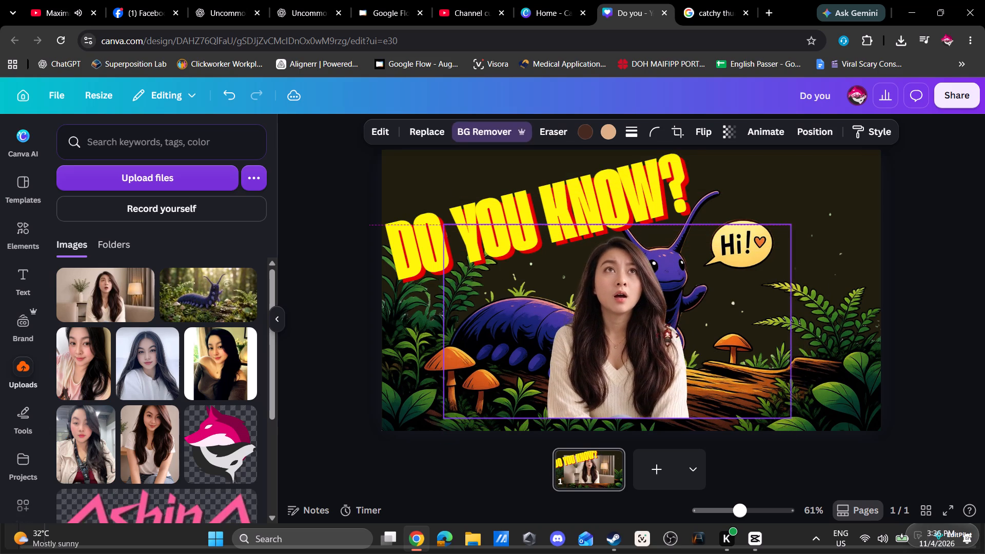
pyautogui.moveTo(667, 335); pyautogui.dragTo(595, 345)
pyautogui.moveTo(716, 237); pyautogui.dragTo(706, 253)
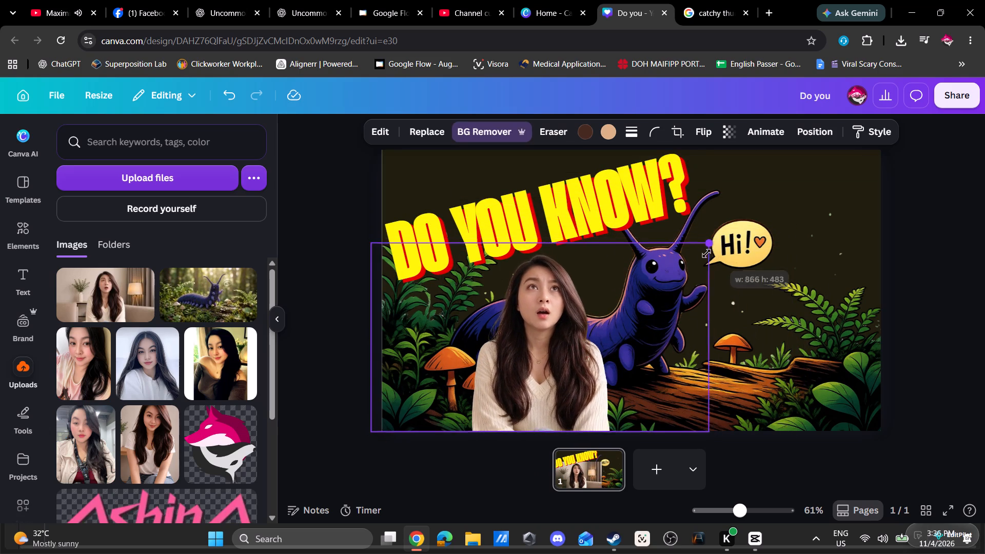
pyautogui.moveTo(706, 253); pyautogui.dragTo(626, 331)
pyautogui.moveTo(561, 366); pyautogui.dragTo(674, 365)
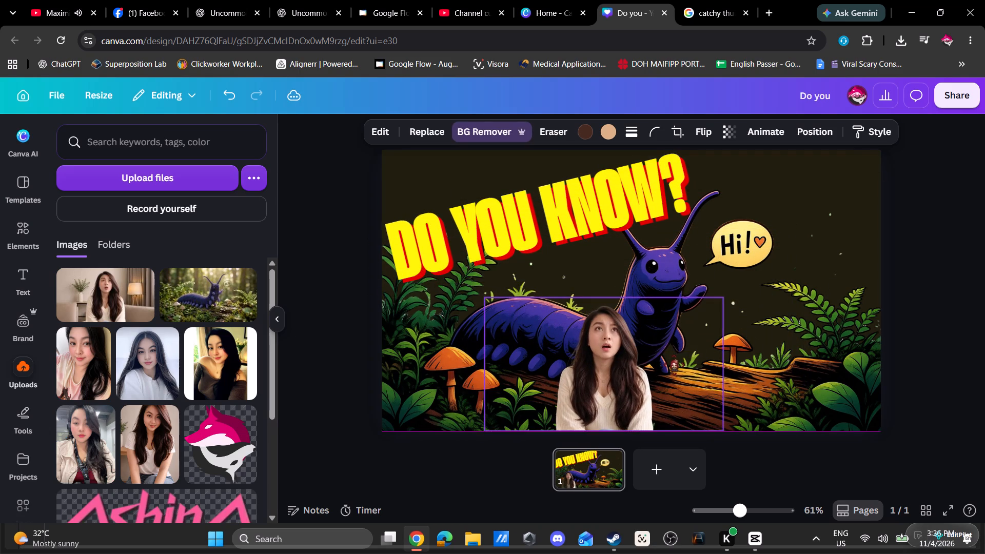
pyautogui.moveTo(674, 365); pyautogui.dragTo(616, 366)
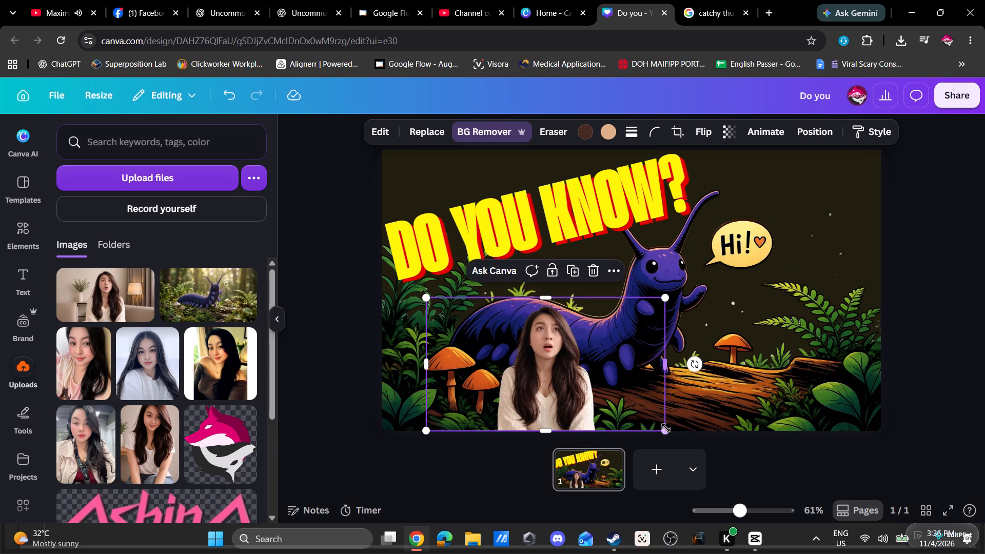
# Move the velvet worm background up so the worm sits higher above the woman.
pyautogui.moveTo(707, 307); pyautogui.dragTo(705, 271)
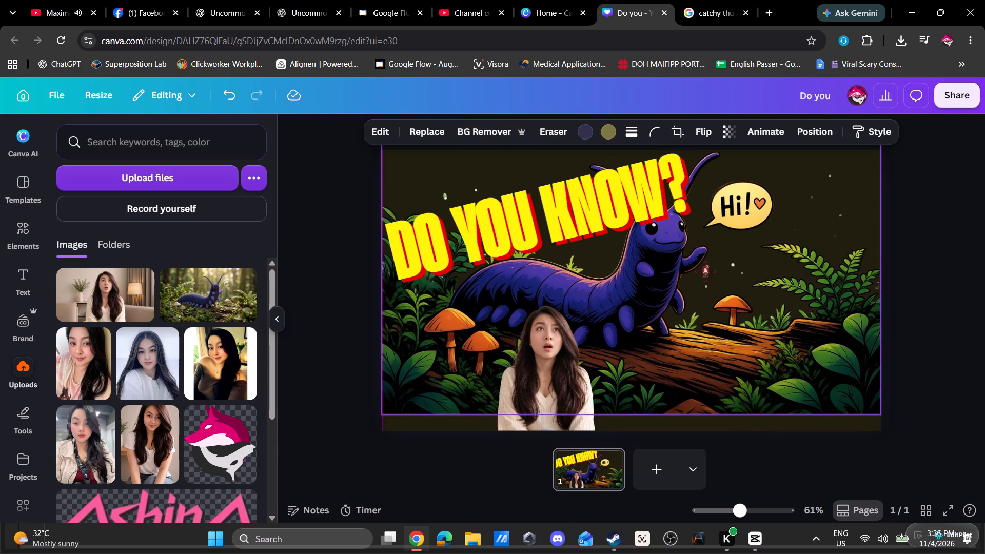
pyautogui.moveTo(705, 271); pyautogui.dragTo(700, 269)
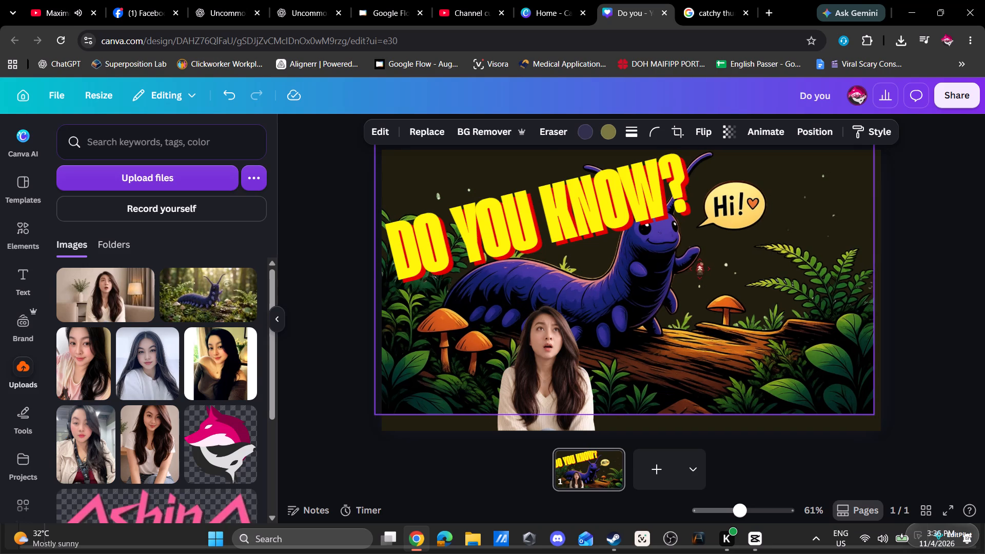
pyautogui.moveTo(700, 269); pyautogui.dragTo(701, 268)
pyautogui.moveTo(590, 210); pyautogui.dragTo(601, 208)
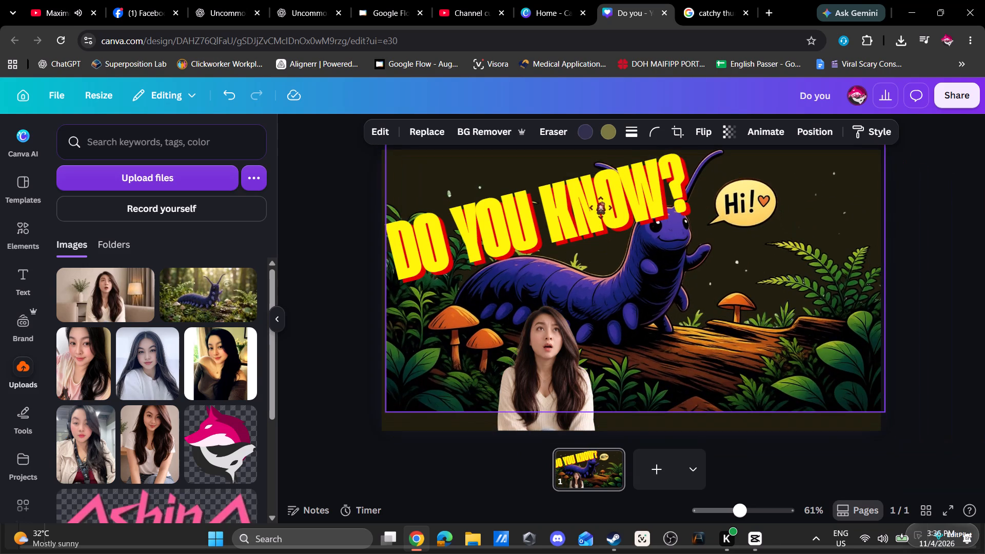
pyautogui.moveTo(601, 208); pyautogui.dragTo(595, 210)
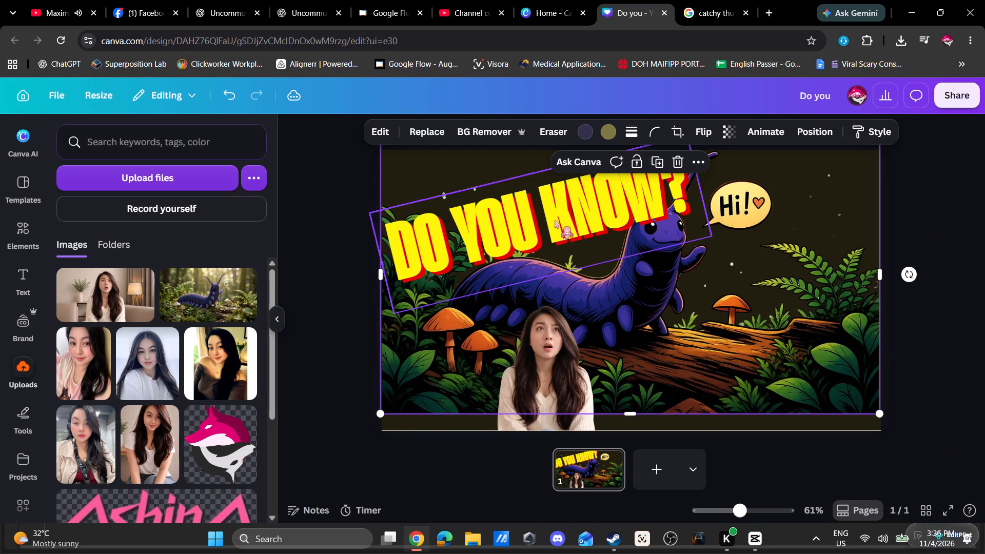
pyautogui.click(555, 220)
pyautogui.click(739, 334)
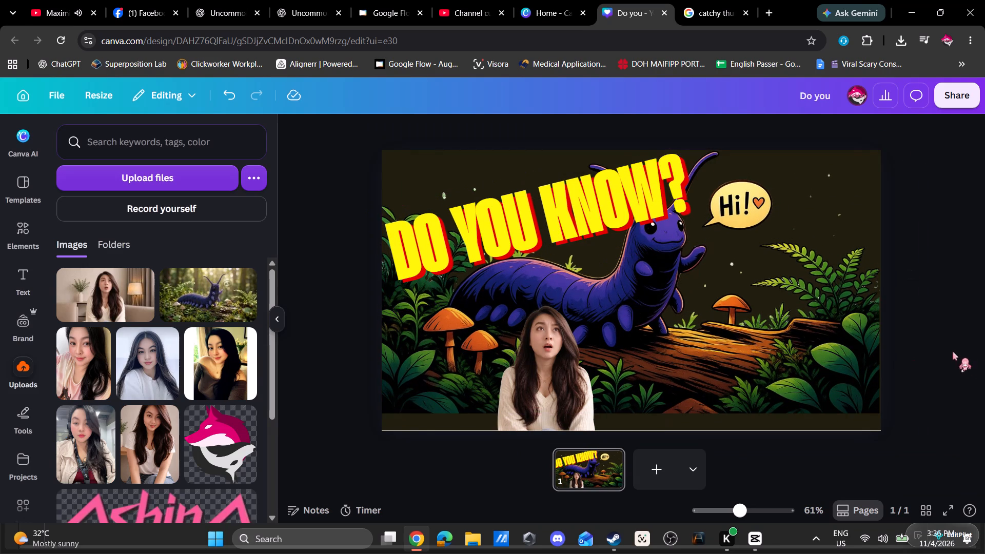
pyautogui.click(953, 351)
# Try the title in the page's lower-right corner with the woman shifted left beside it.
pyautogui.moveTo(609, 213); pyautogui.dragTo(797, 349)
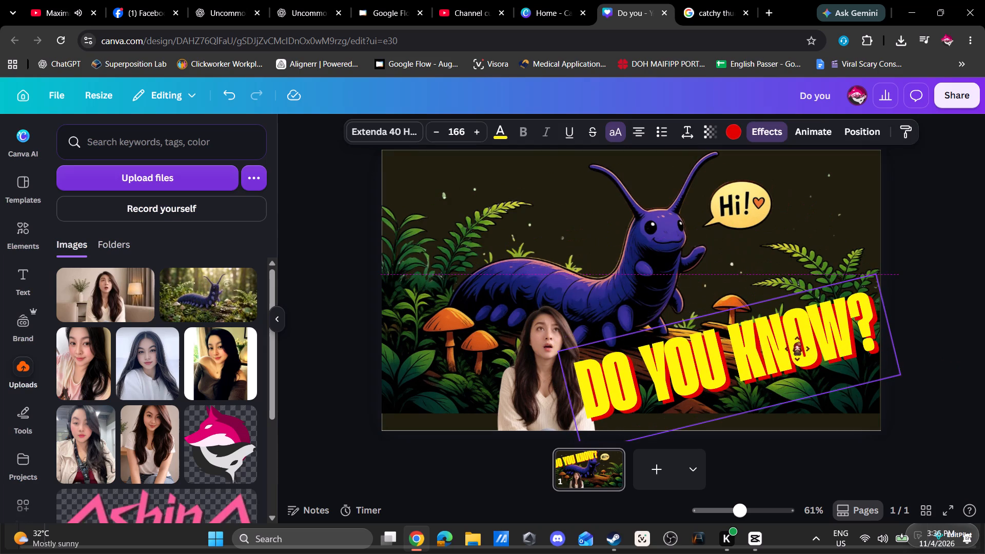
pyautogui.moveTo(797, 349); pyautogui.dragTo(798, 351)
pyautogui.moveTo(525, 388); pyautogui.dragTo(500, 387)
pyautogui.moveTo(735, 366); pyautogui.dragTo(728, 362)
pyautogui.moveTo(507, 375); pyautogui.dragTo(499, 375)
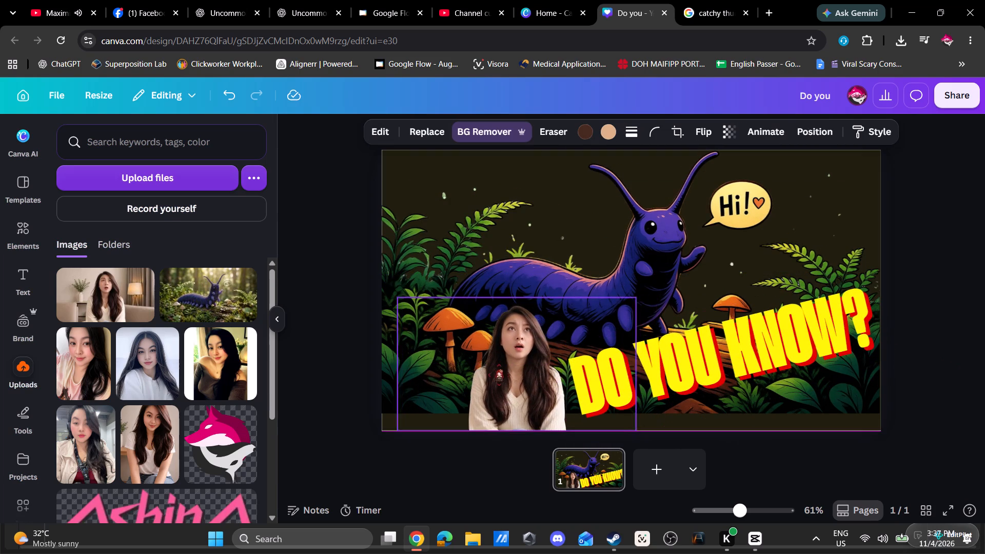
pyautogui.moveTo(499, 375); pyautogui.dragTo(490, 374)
# Move the "DO YOU KNOW?" title to the upper-left area of the page.
pyautogui.moveTo(708, 359); pyautogui.dragTo(530, 229)
# Reposition the velvet worm background so it fills the whole page.
pyautogui.moveTo(701, 299); pyautogui.dragTo(658, 289)
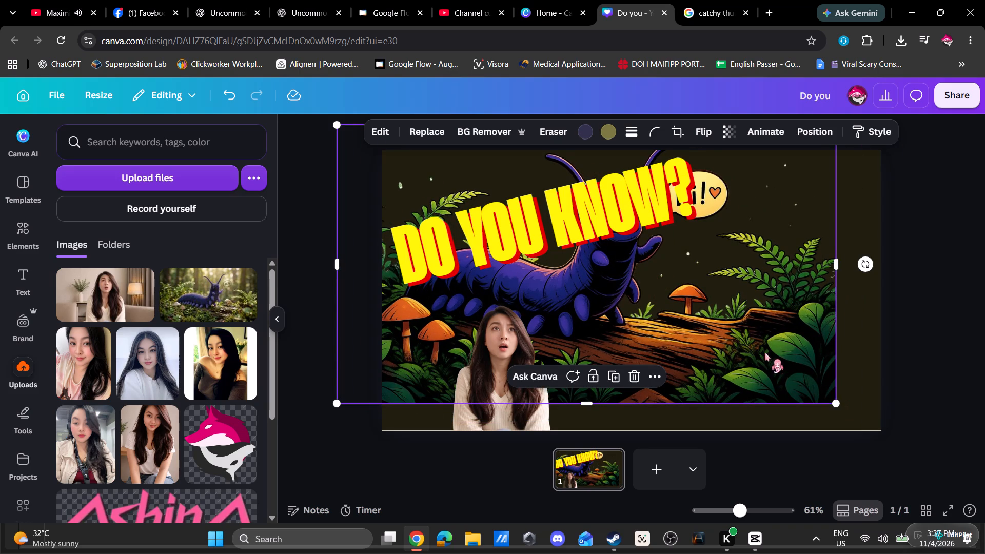
pyautogui.moveTo(765, 353); pyautogui.dragTo(807, 378)
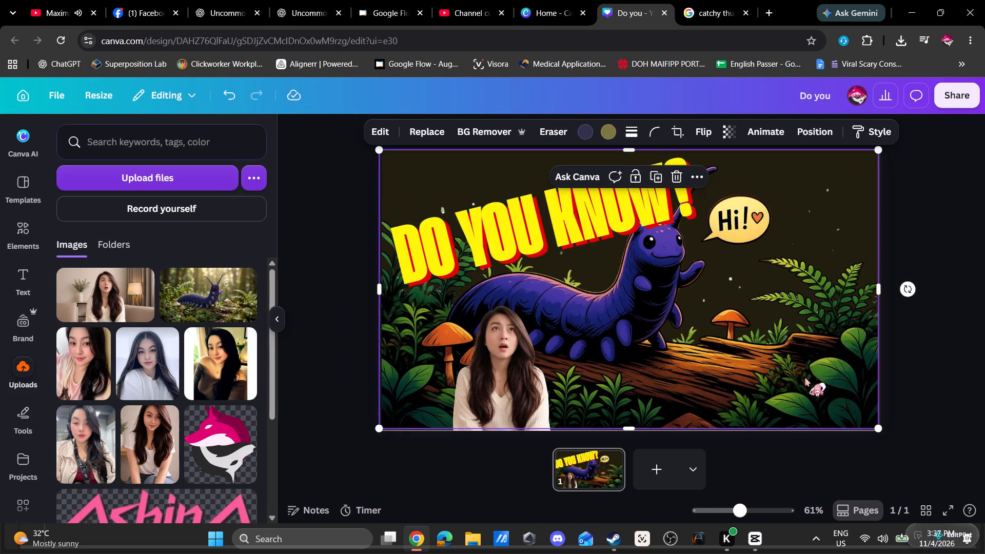
pyautogui.click(514, 375)
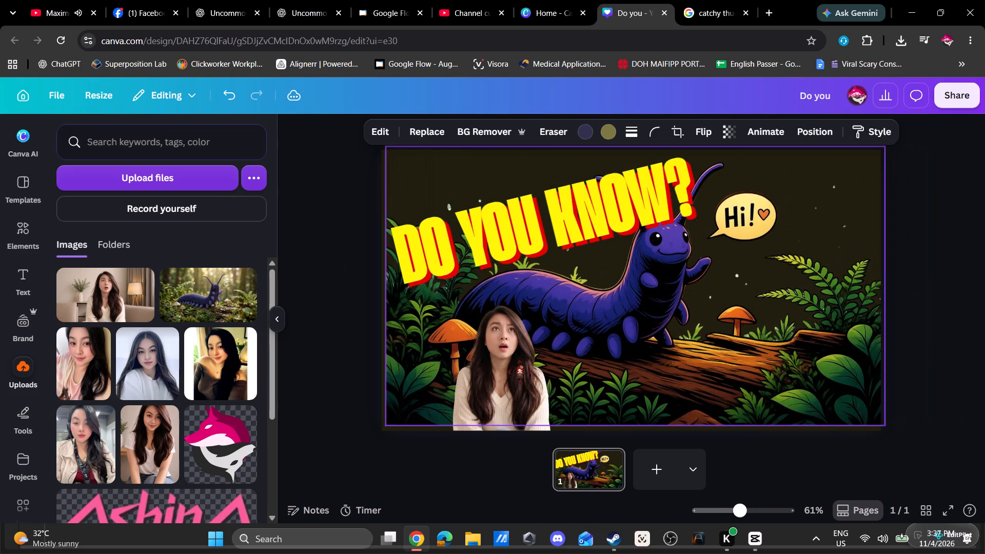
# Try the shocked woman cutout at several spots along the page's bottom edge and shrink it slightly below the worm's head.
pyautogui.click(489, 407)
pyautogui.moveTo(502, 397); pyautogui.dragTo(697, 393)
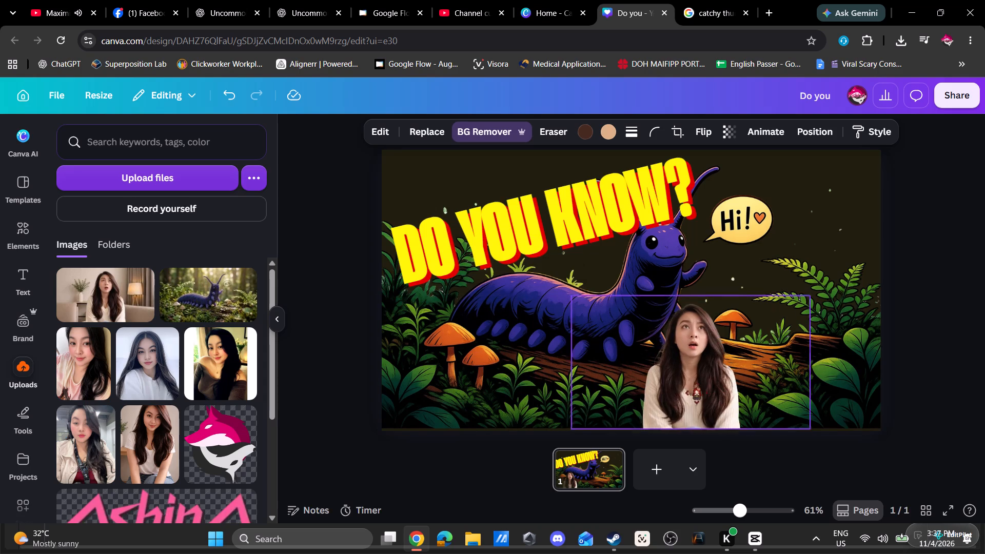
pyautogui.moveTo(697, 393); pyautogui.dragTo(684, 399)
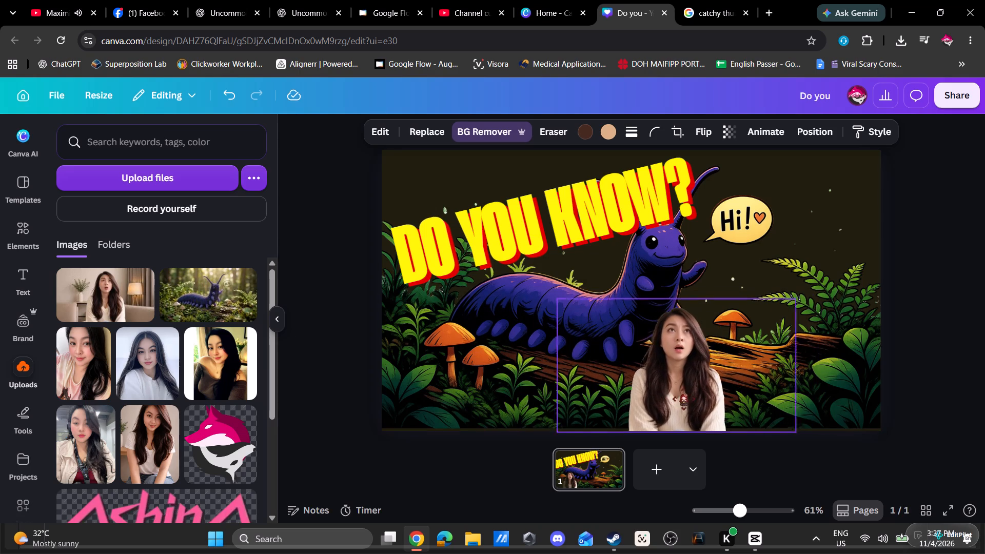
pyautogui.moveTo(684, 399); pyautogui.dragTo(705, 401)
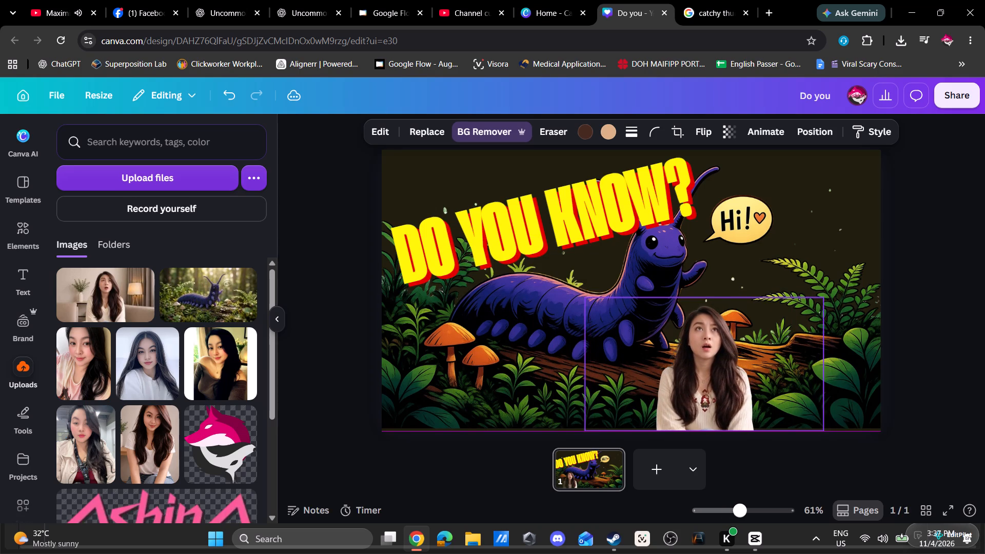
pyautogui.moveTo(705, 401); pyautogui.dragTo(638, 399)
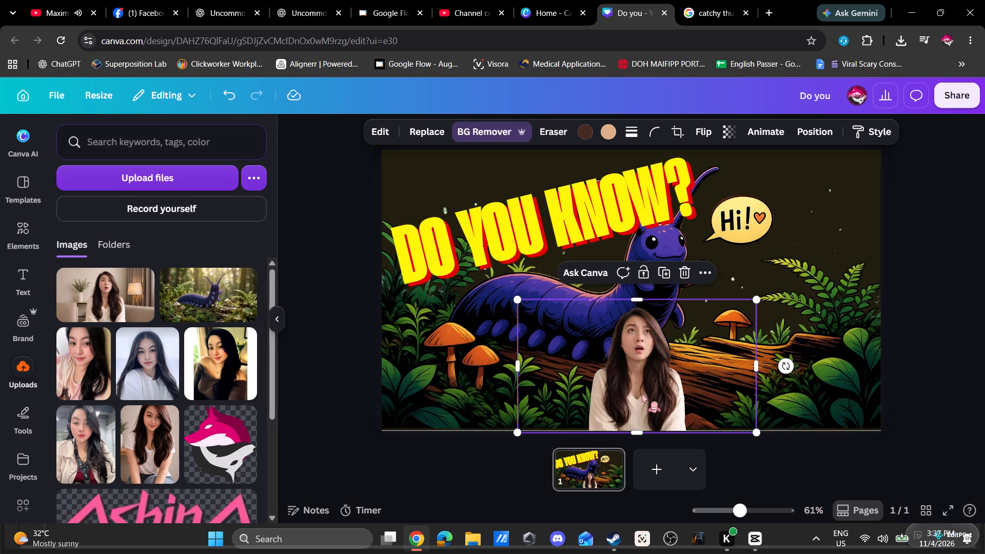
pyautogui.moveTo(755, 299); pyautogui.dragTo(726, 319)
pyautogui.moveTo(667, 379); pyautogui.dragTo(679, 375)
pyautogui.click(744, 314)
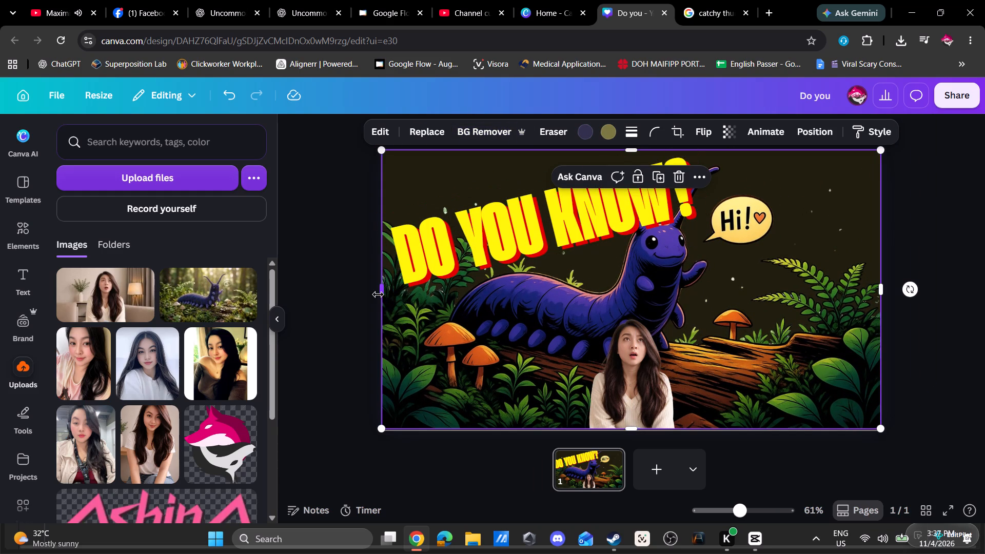
pyautogui.click(634, 368)
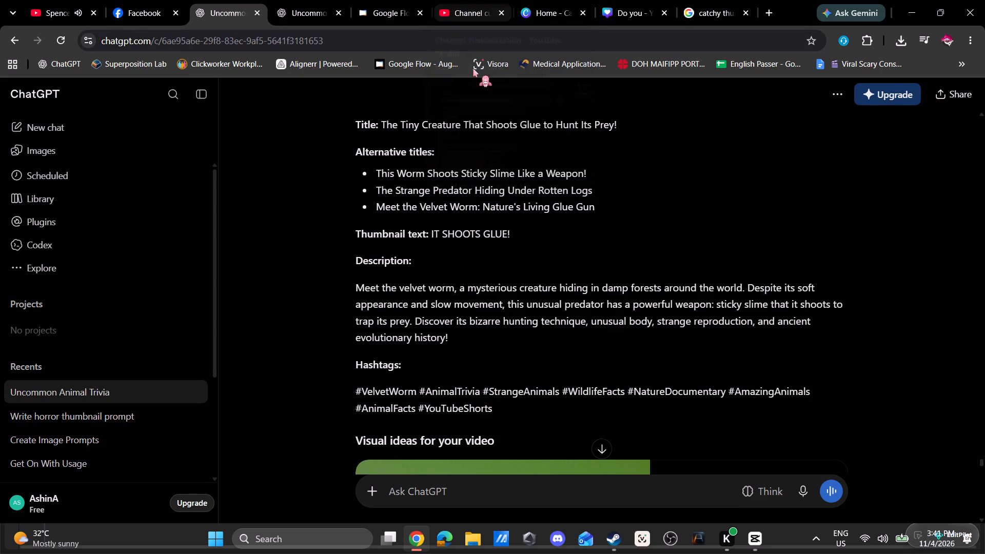
pyautogui.click(631, 9)
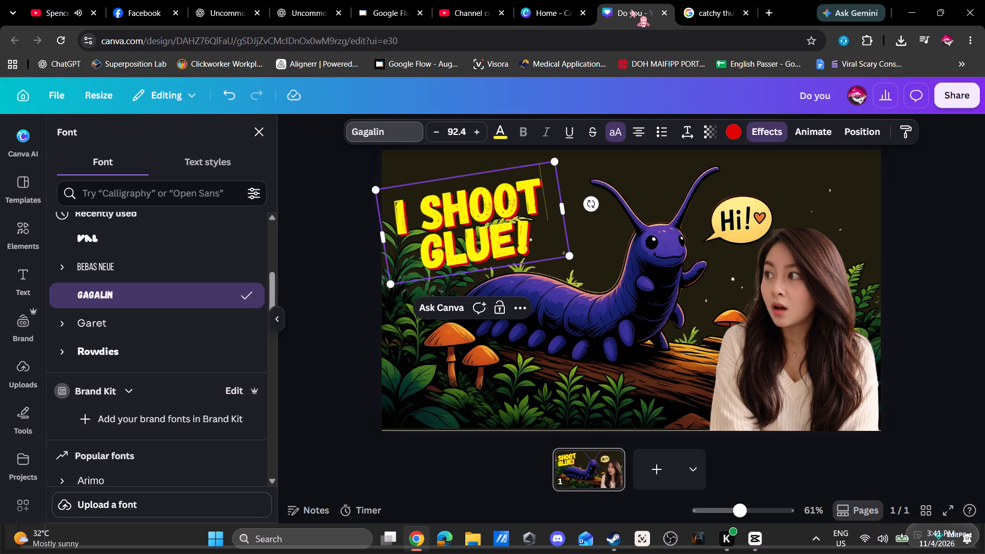
pyautogui.click(411, 216)
pyautogui.press('t')
pyautogui.click(551, 195)
pyautogui.press('s')
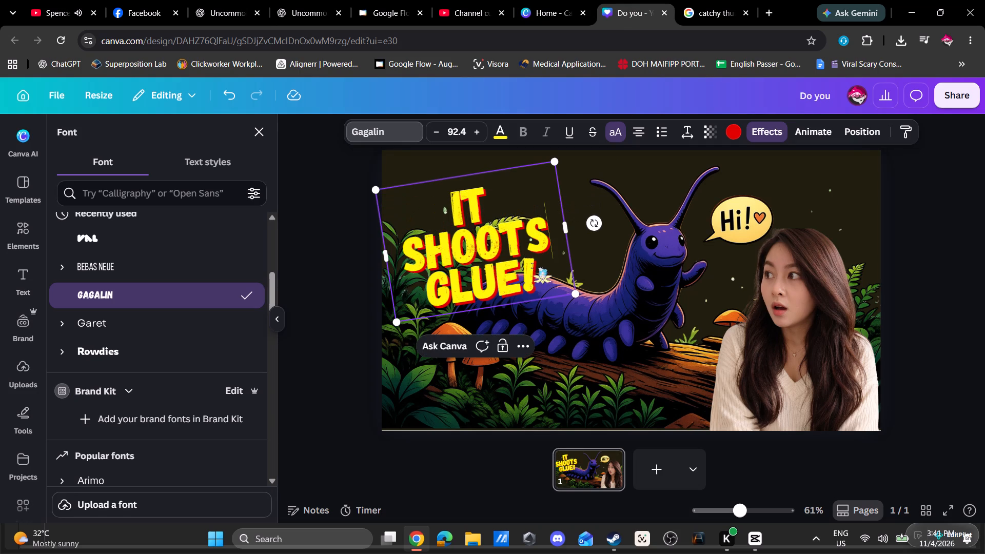
# Enlarge the "IT SHOOTS GLUE!" title to font size 123.
pyautogui.moveTo(576, 291); pyautogui.dragTo(626, 330)
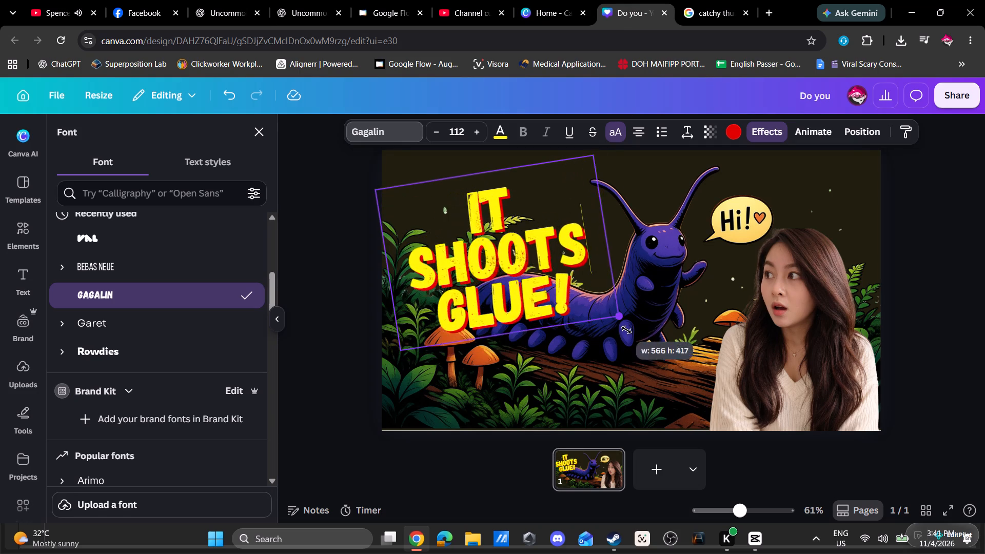
pyautogui.moveTo(626, 330); pyautogui.dragTo(635, 342)
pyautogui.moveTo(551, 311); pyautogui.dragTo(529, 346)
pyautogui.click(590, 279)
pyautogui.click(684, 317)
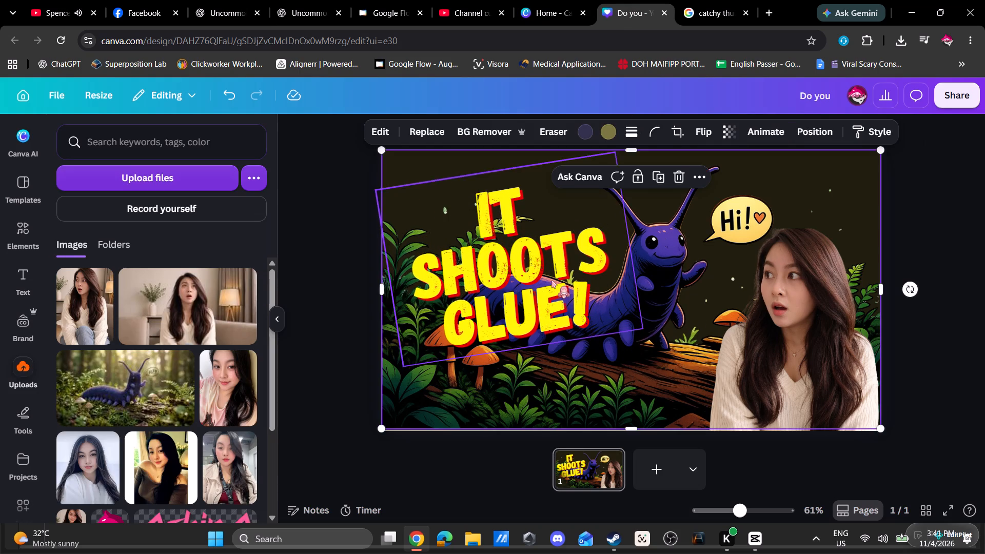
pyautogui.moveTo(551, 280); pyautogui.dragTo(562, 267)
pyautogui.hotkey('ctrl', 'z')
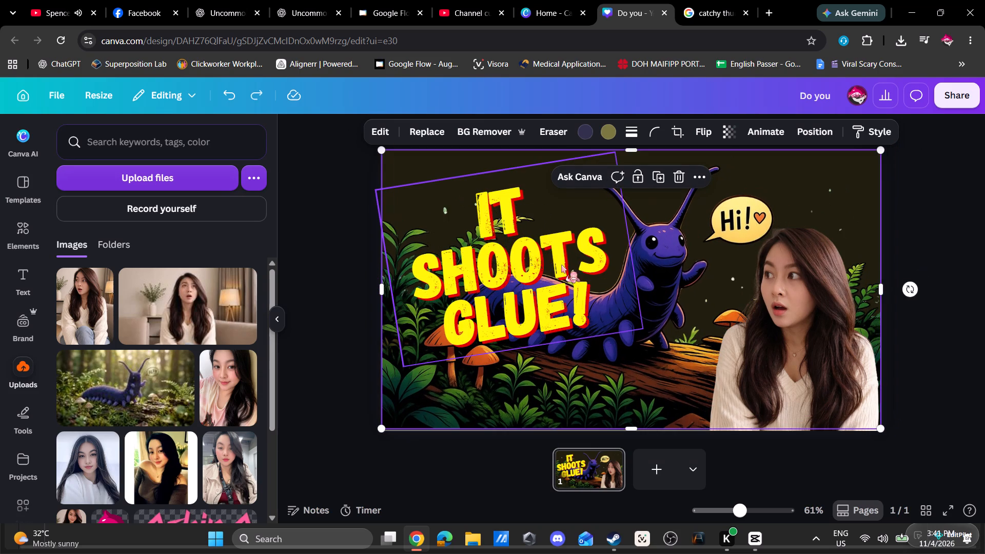
# Move the "IT SHOOTS GLUE!" title down to the page's lower-left corner and enlarge it to font size 130.
pyautogui.click(557, 260)
pyautogui.click(576, 219)
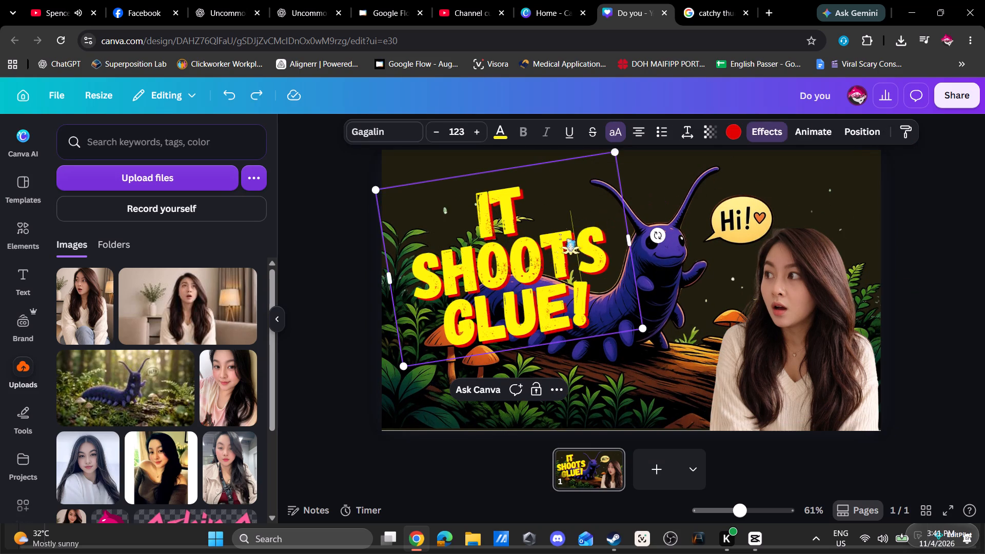
pyautogui.click(667, 181)
pyautogui.click(578, 279)
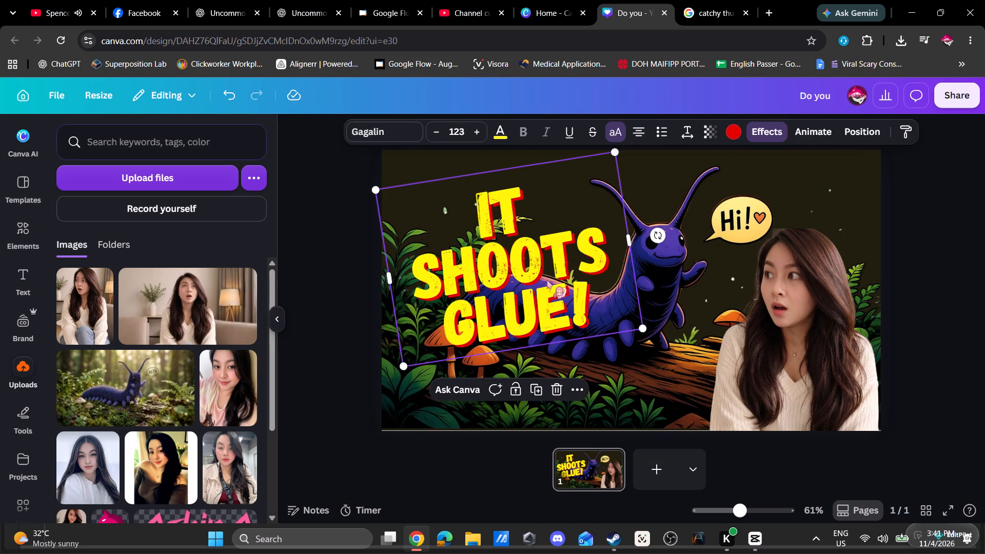
pyautogui.moveTo(587, 283); pyautogui.dragTo(562, 363)
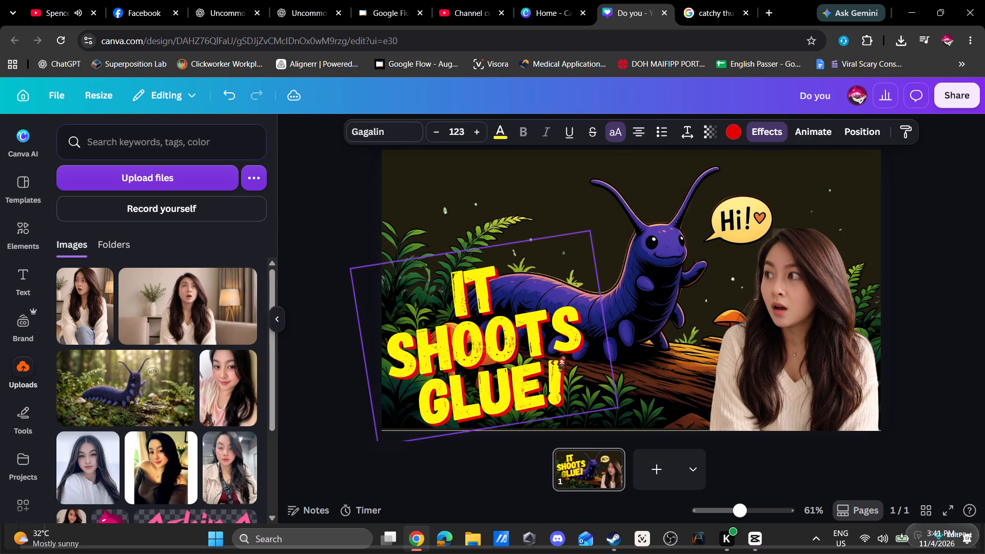
pyautogui.moveTo(562, 363); pyautogui.dragTo(558, 361)
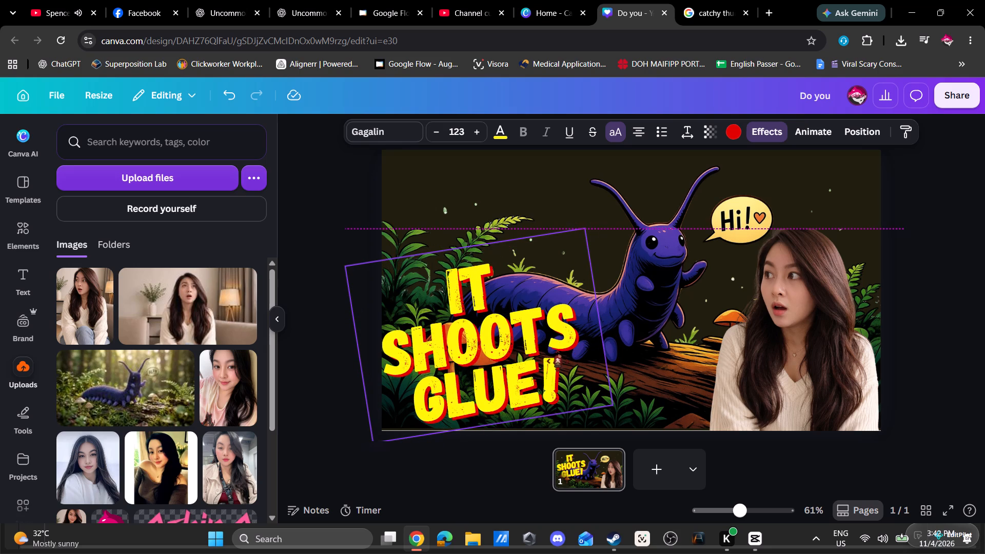
pyautogui.moveTo(558, 361); pyautogui.dragTo(558, 362)
pyautogui.moveTo(586, 229); pyautogui.dragTo(595, 216)
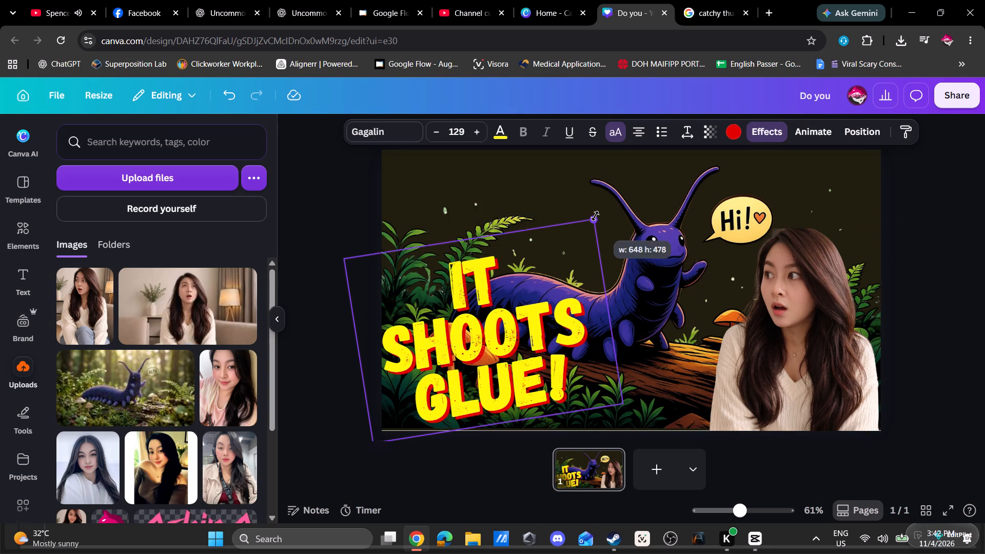
pyautogui.moveTo(595, 216); pyautogui.dragTo(595, 215)
pyautogui.click(917, 219)
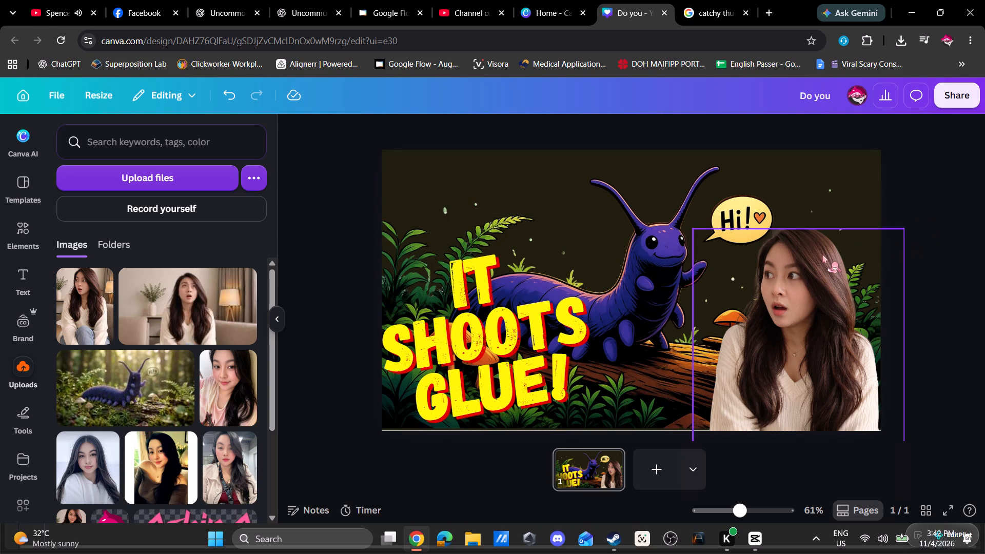
# Nudge the shocked woman closer to the page's right edge and shift the title slightly inward from the left edge.
pyautogui.moveTo(823, 255); pyautogui.dragTo(830, 256)
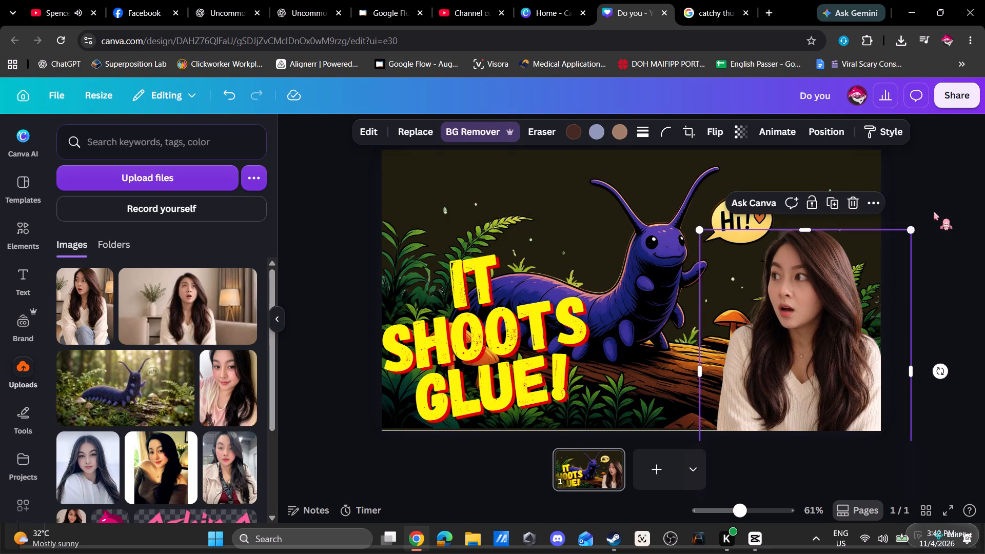
pyautogui.click(939, 201)
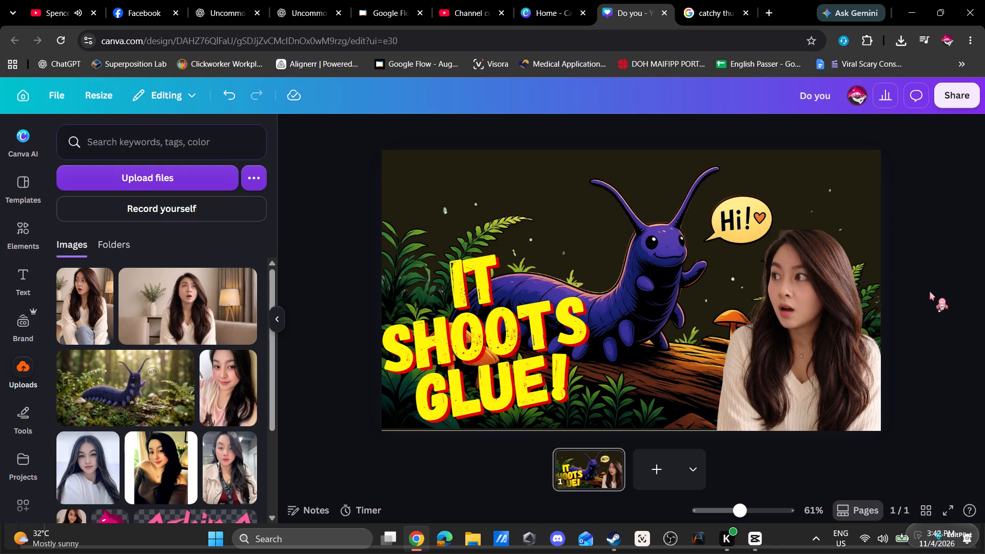
pyautogui.click(726, 283)
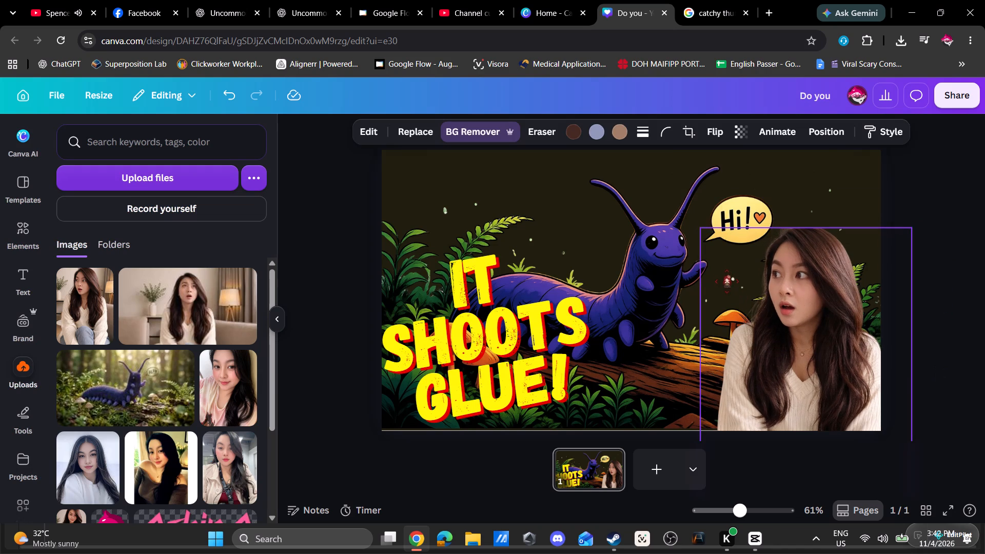
pyautogui.click(587, 239)
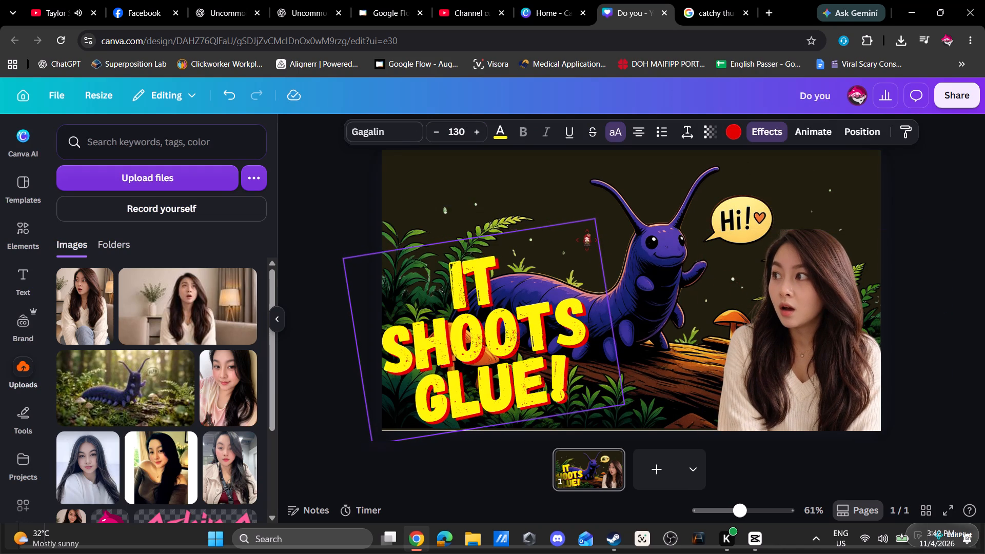
# Reposition the worm background image so it spans the page's full width and reaches its bottom edge.
pyautogui.click(701, 188)
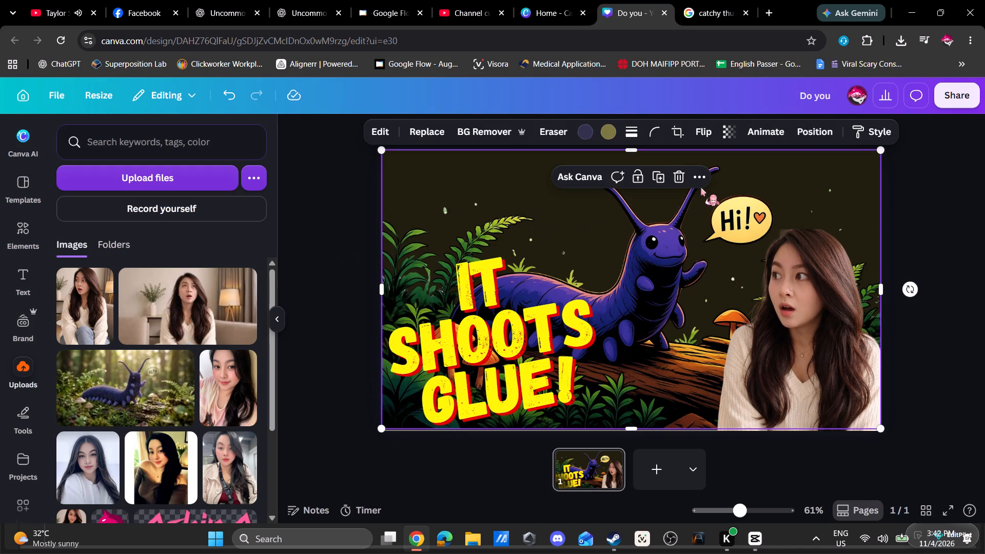
pyautogui.moveTo(707, 208); pyautogui.dragTo(710, 196)
pyautogui.click(559, 352)
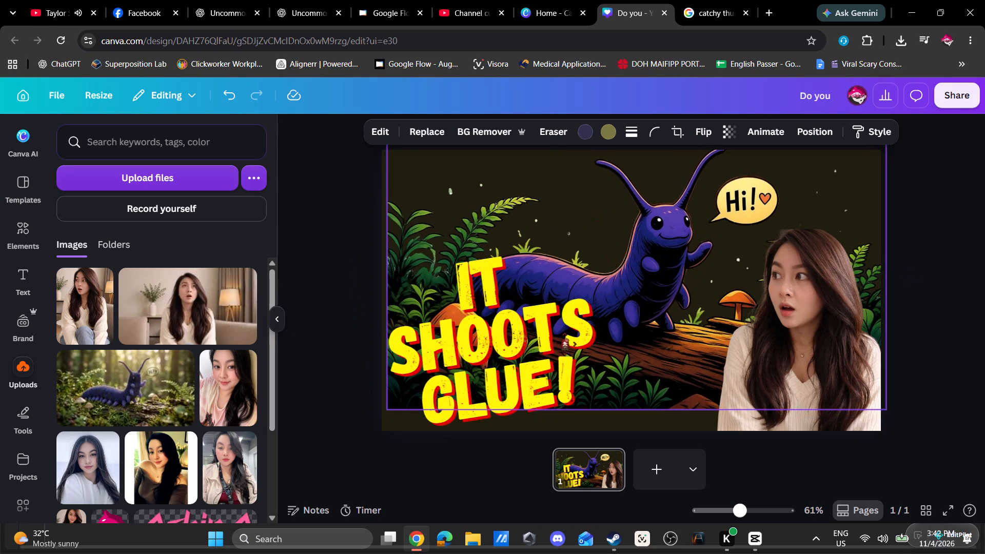
pyautogui.moveTo(541, 352); pyautogui.dragTo(541, 354)
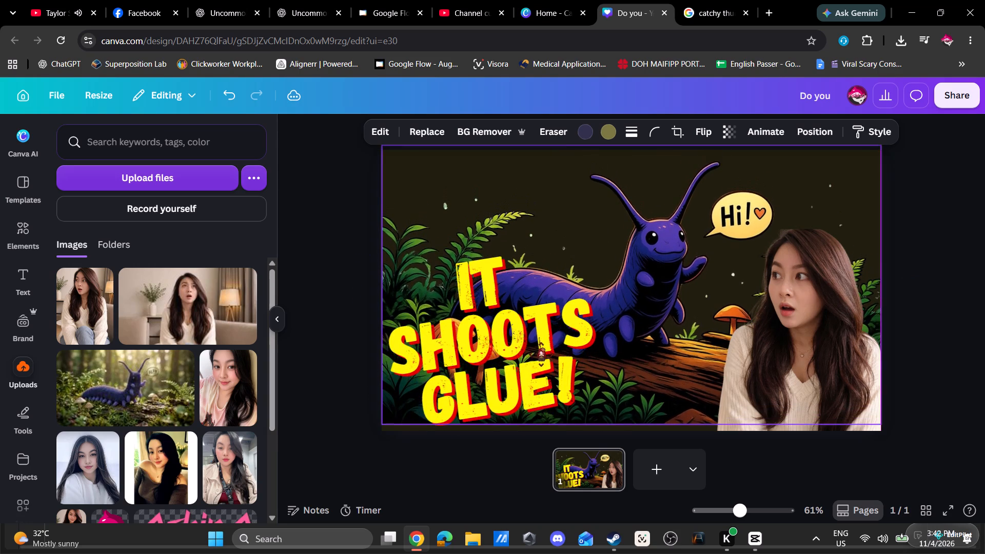
pyautogui.moveTo(541, 354); pyautogui.dragTo(539, 362)
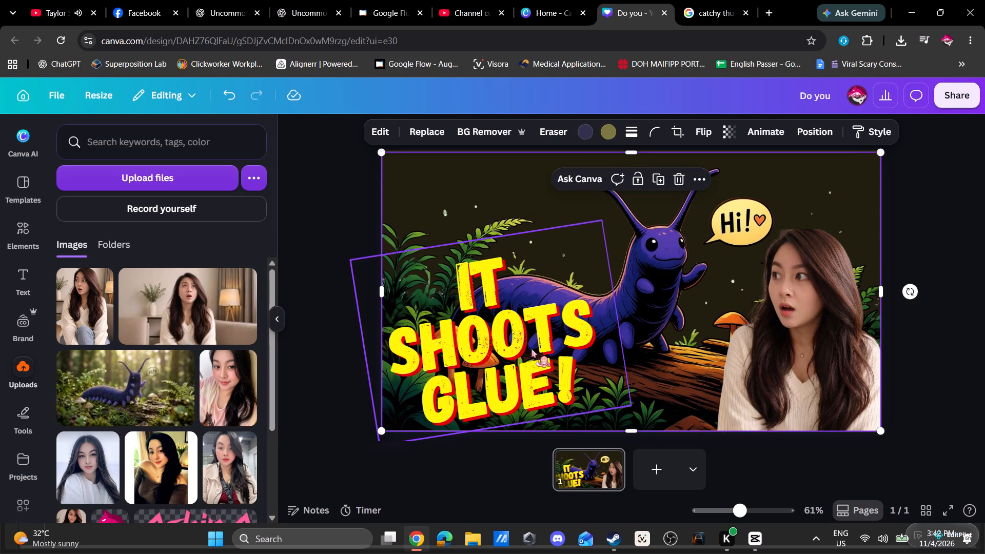
pyautogui.click(524, 346)
pyautogui.click(658, 315)
pyautogui.click(938, 211)
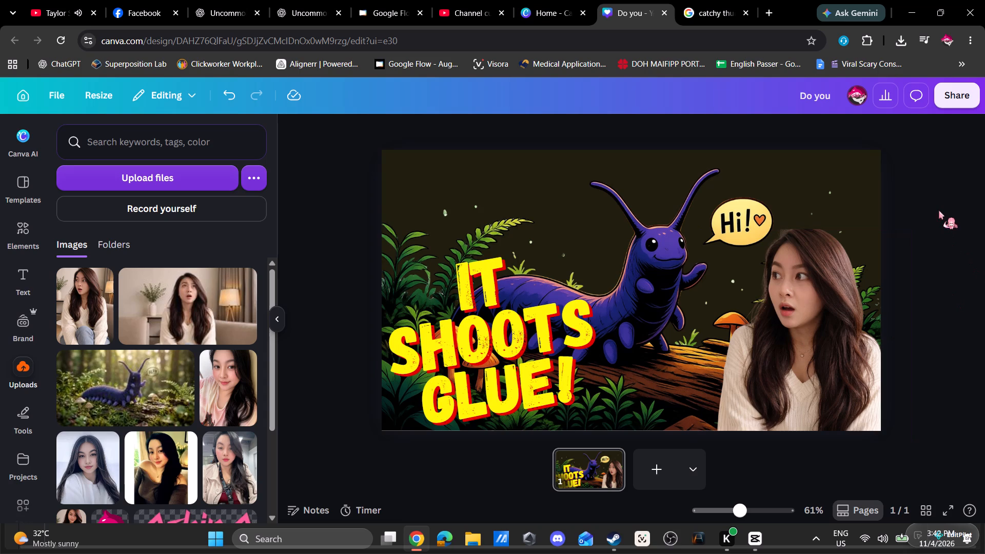
# Move the "IT SHOOTS GLUE!" title up to the page's upper-left area, with its last line just above the mushrooms.
pyautogui.moveTo(523, 333); pyautogui.dragTo(529, 274)
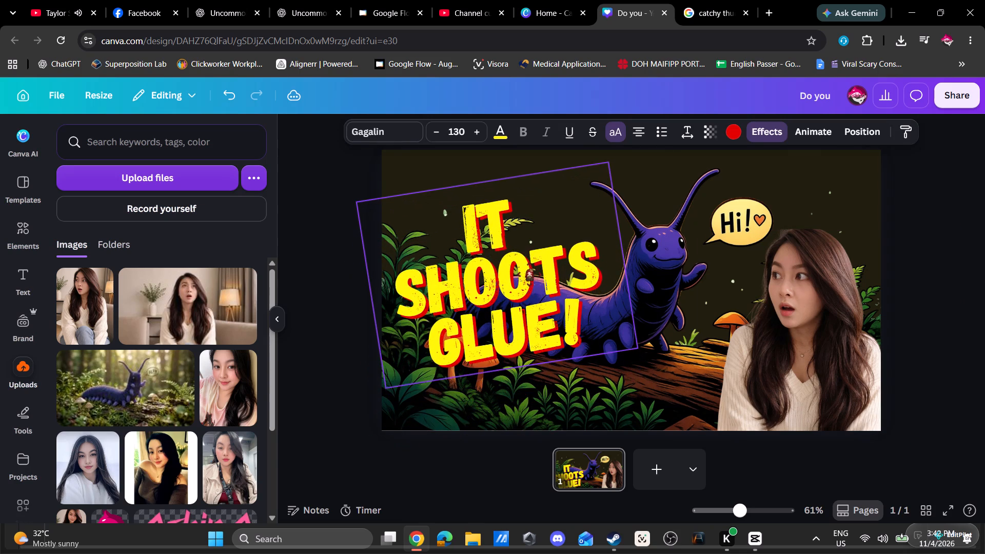
pyautogui.moveTo(529, 274); pyautogui.dragTo(533, 265)
# Raise the shocked woman along the page's right edge so more of her body shows beside the "Hi!" bubble.
pyautogui.moveTo(783, 368); pyautogui.dragTo(788, 344)
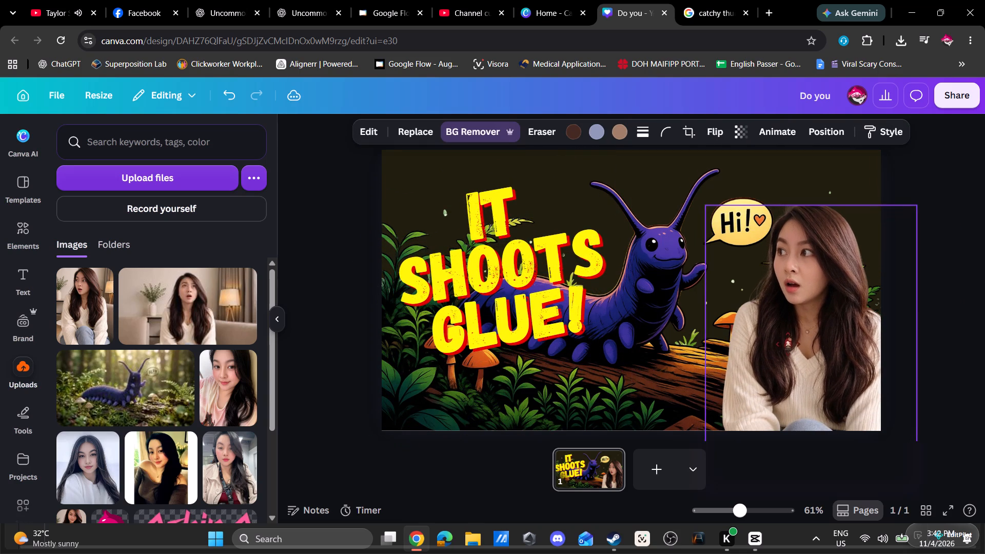
pyautogui.moveTo(788, 344); pyautogui.dragTo(792, 352)
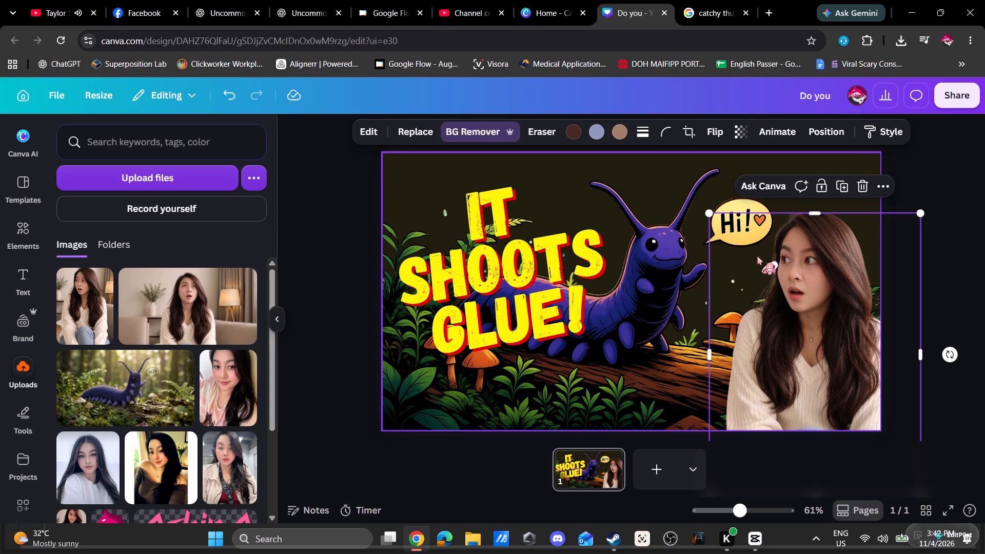
pyautogui.click(770, 299)
pyautogui.click(765, 348)
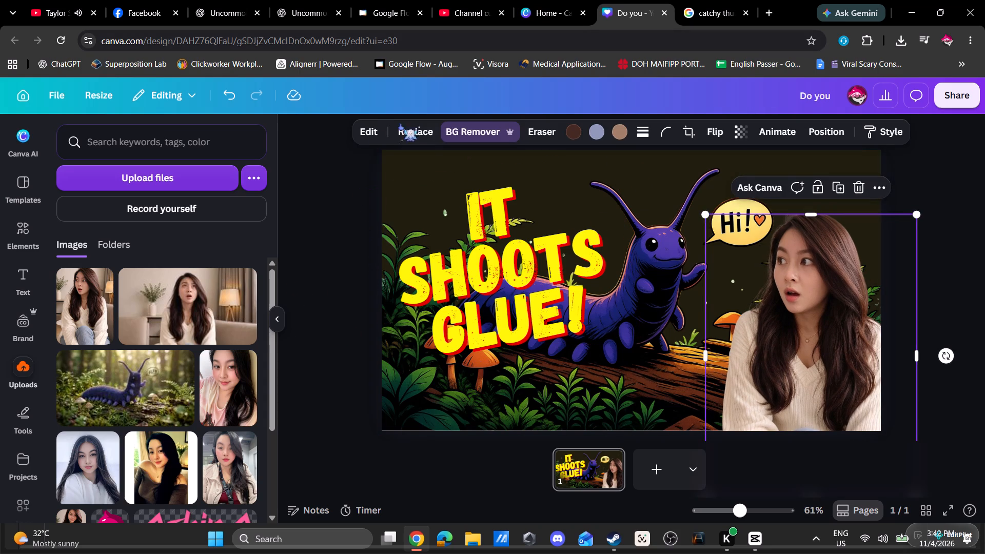
# Apply the Flint filter from the Natural set to the shocked woman's photo.
pyautogui.click(361, 130)
pyautogui.scroll(-4, 231, 295)
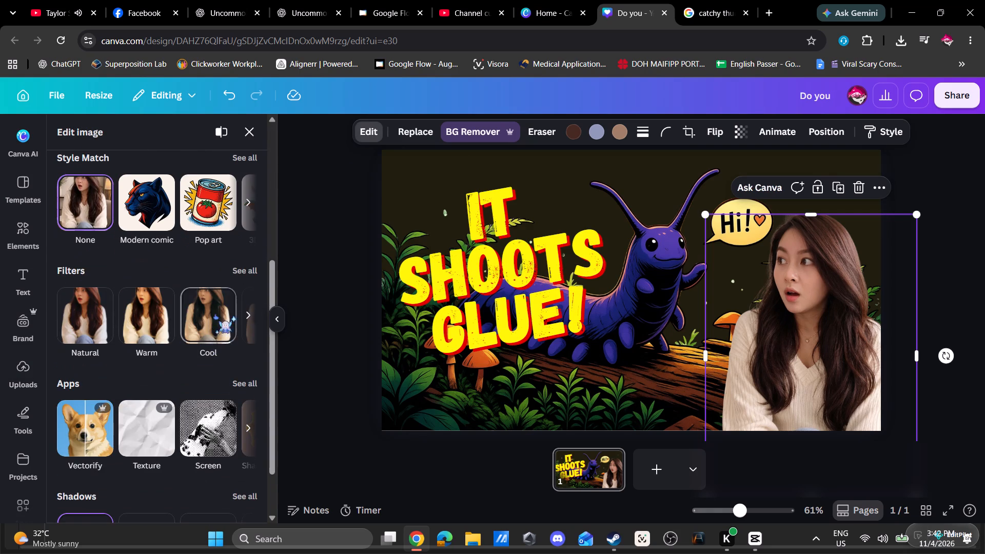
pyautogui.click(243, 268)
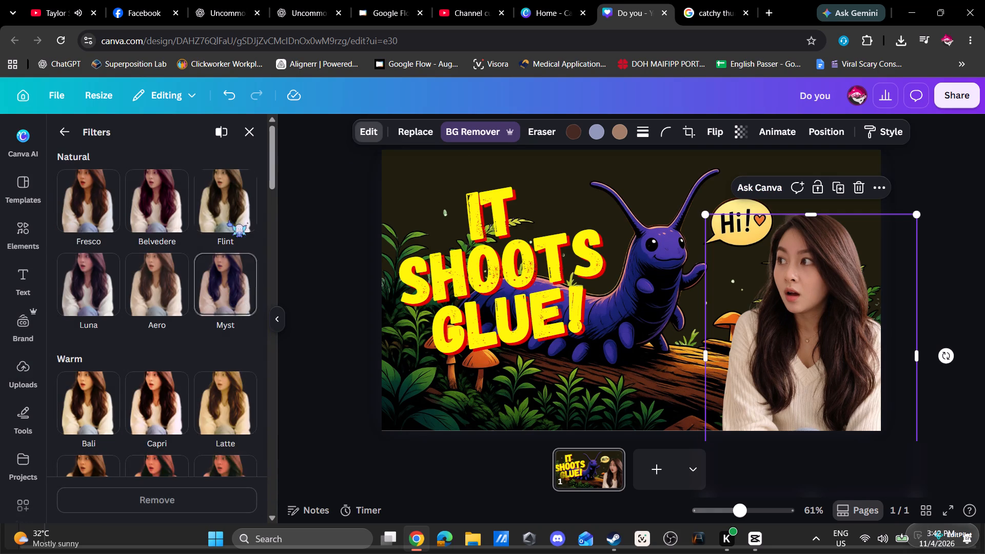
pyautogui.click(233, 204)
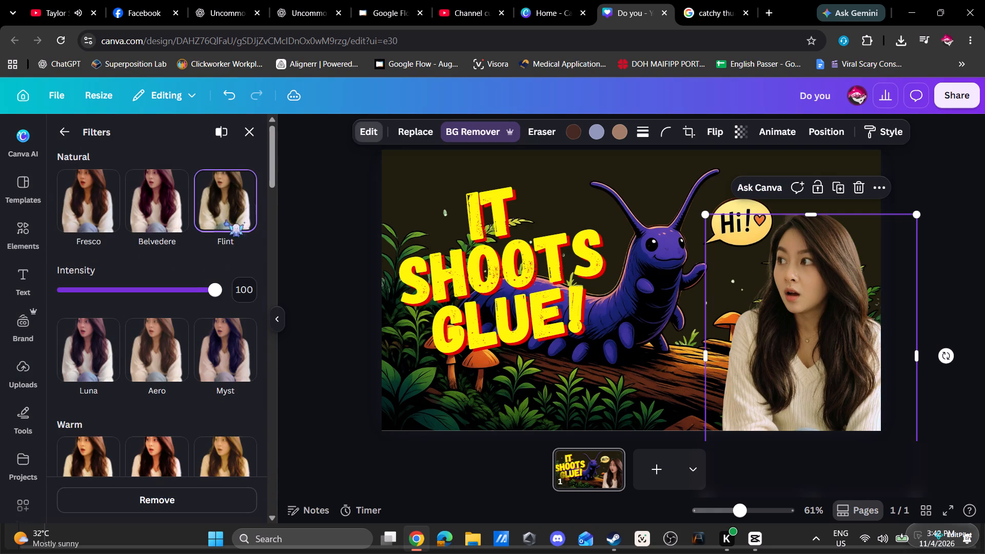
# Look through the other filter sets, from Warm to Duotone, as alternatives for the shocked woman's photo.
pyautogui.scroll(1, 206, 272)
pyautogui.scroll(-5, 195, 299)
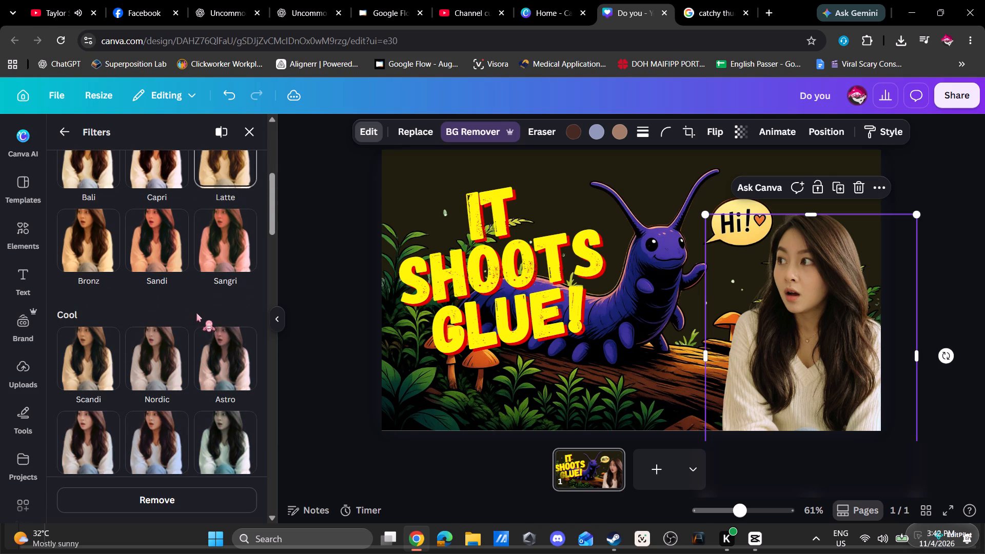
pyautogui.scroll(-4, 200, 312)
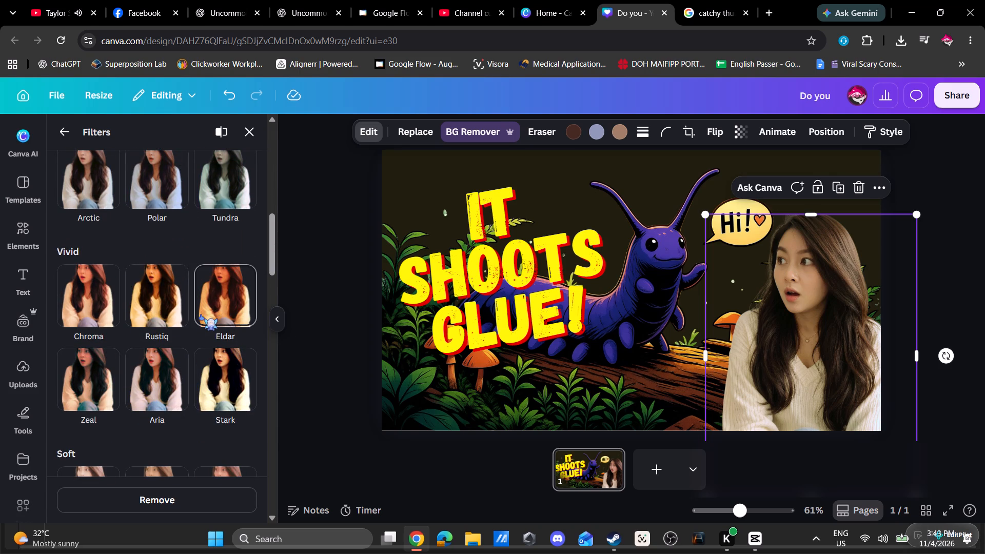
pyautogui.scroll(-4, 201, 311)
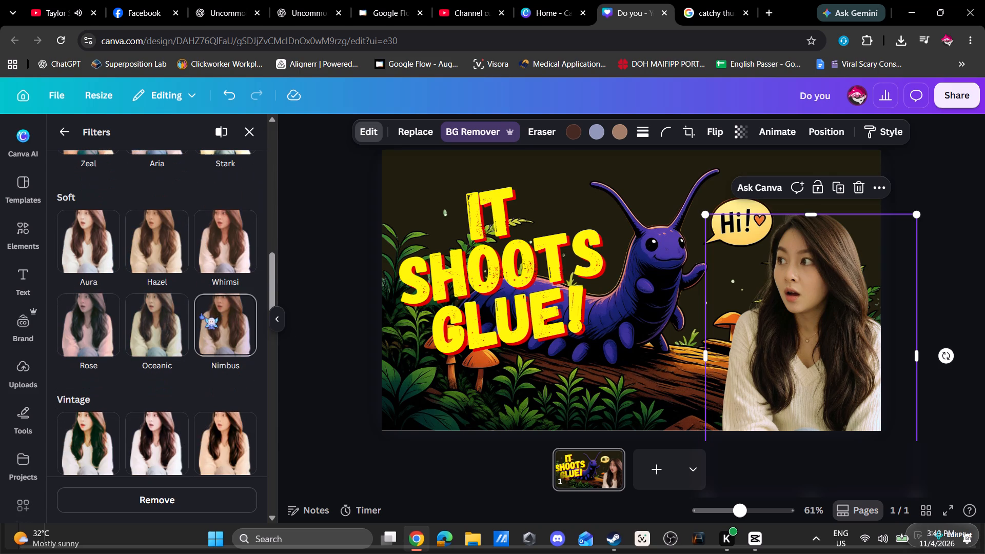
pyautogui.scroll(-8, 202, 310)
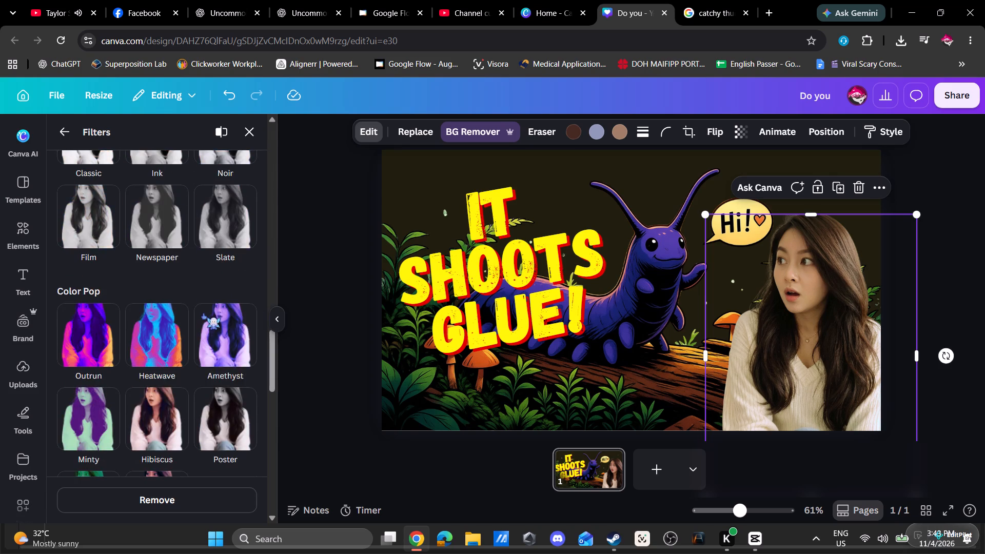
pyautogui.scroll(-5, 204, 310)
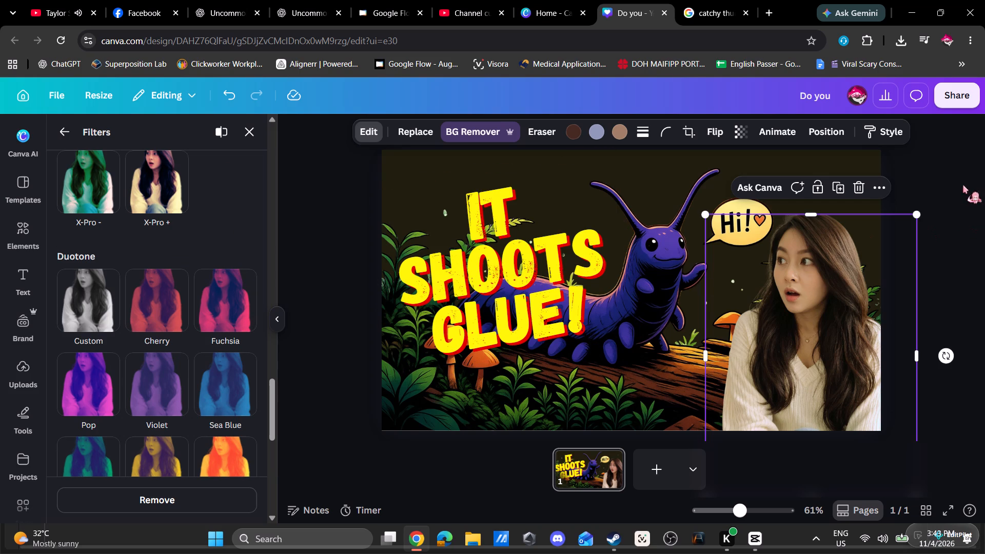
# Crop a thin sliver off the left edge of the shocked woman's photo and deselect it.
pyautogui.click(706, 356)
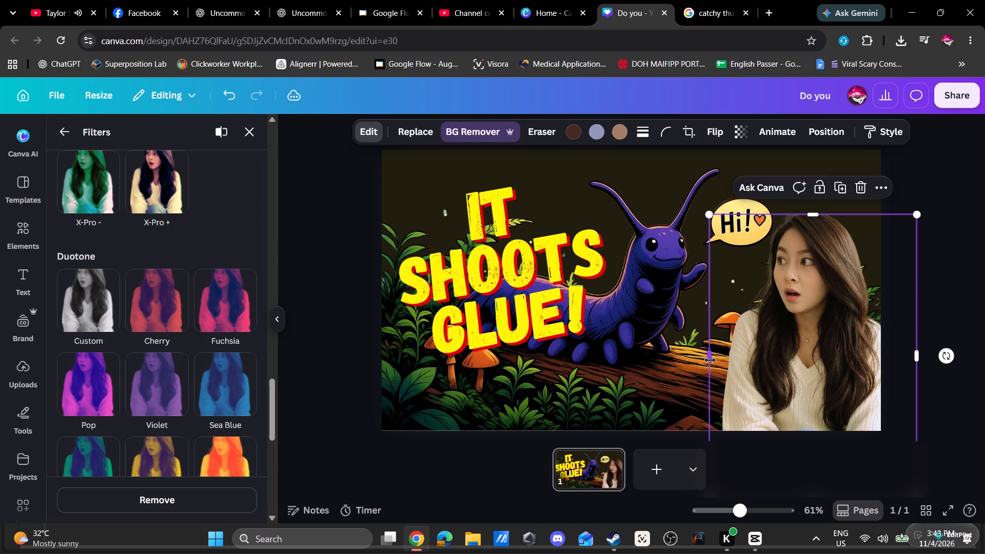
pyautogui.click(927, 165)
pyautogui.click(928, 181)
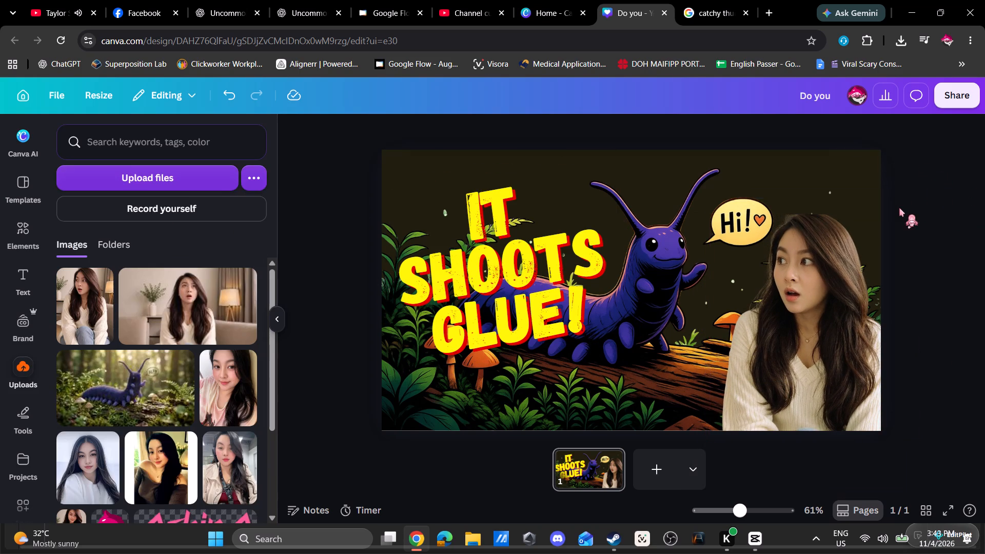
# Download the thumbnail design as a high-quality PNG at 1,280 × 720 px.
pyautogui.click(949, 95)
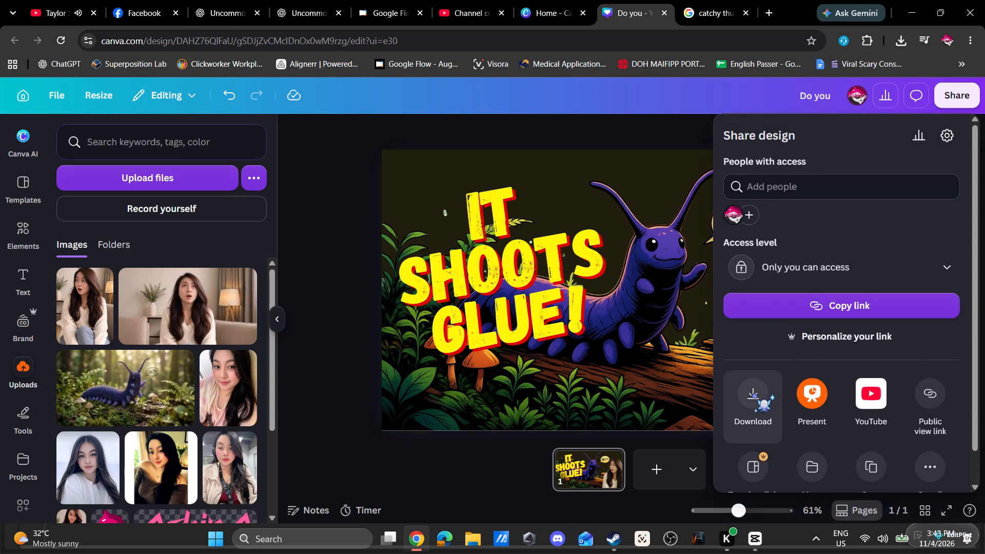
pyautogui.click(750, 396)
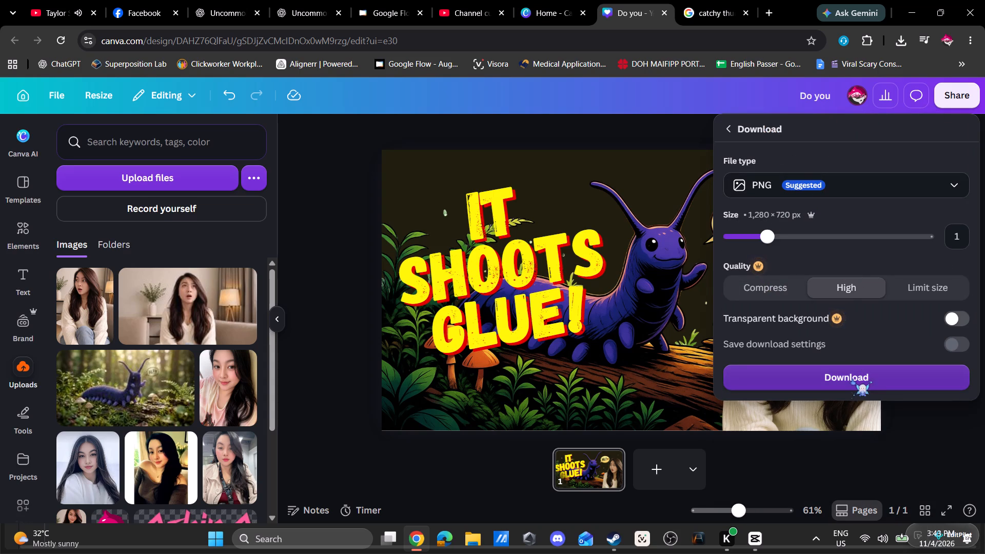
pyautogui.click(853, 377)
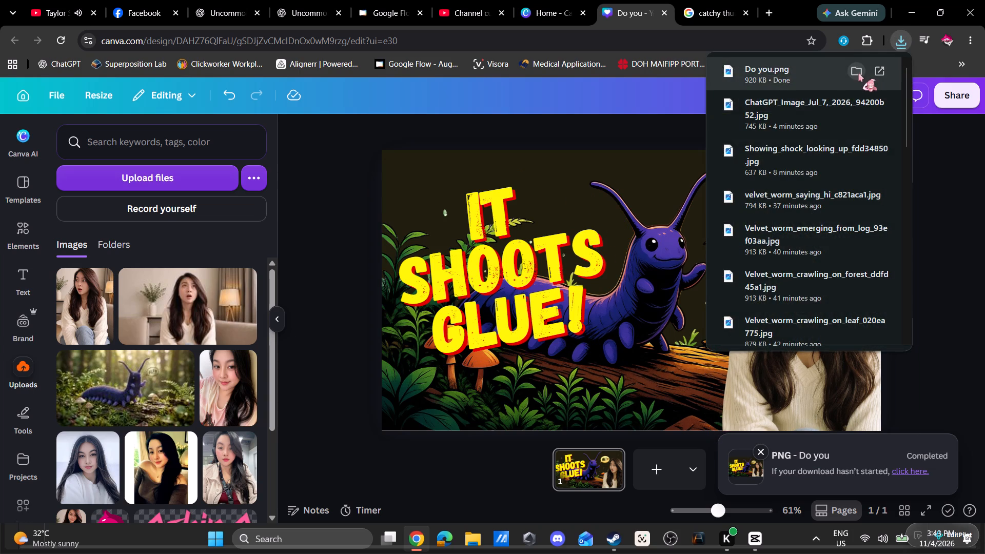
# Rename the downloaded "Do you" PNG in the Downloads folder as Thumbnail and close the folder window.
pyautogui.click(857, 73)
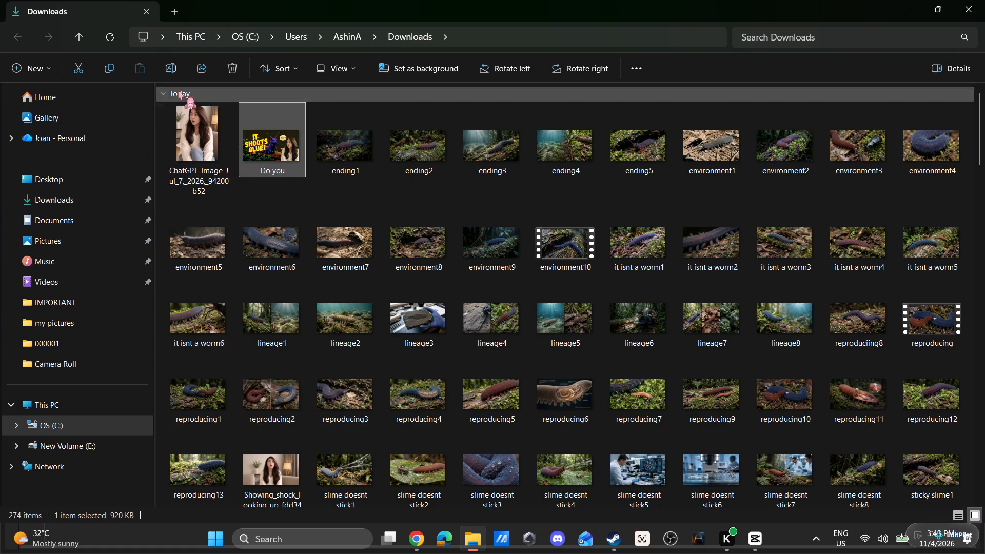
pyautogui.click(173, 68)
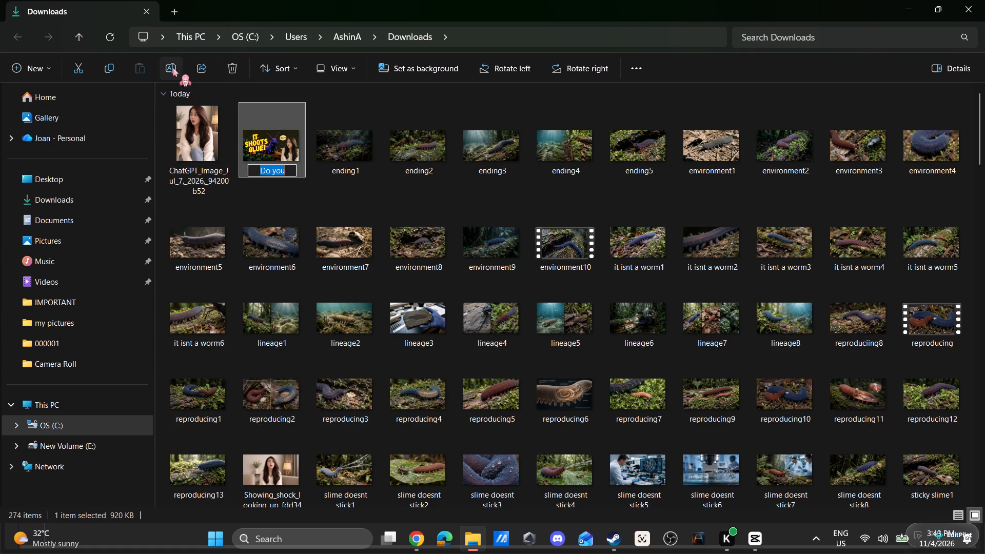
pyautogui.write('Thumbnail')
pyautogui.click(194, 147)
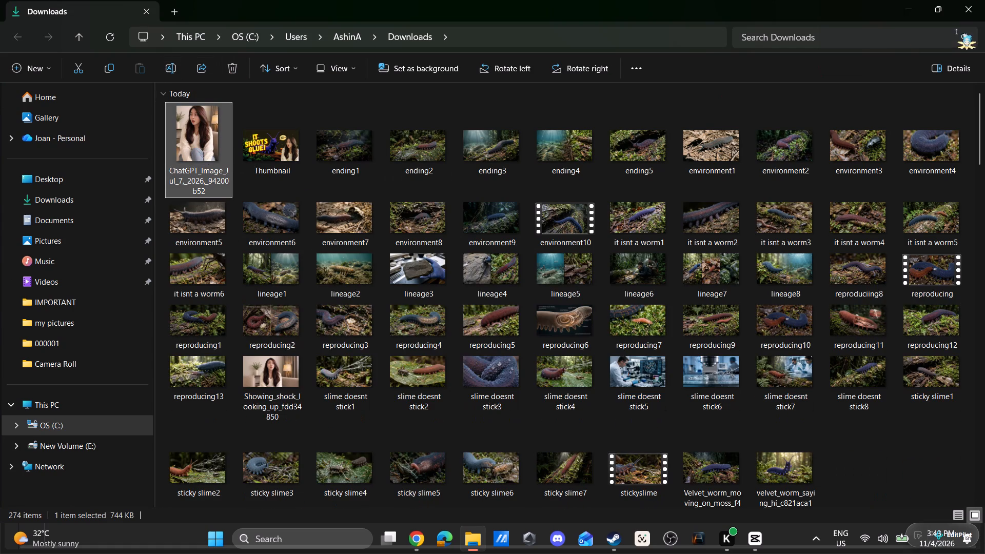
pyautogui.click(966, 9)
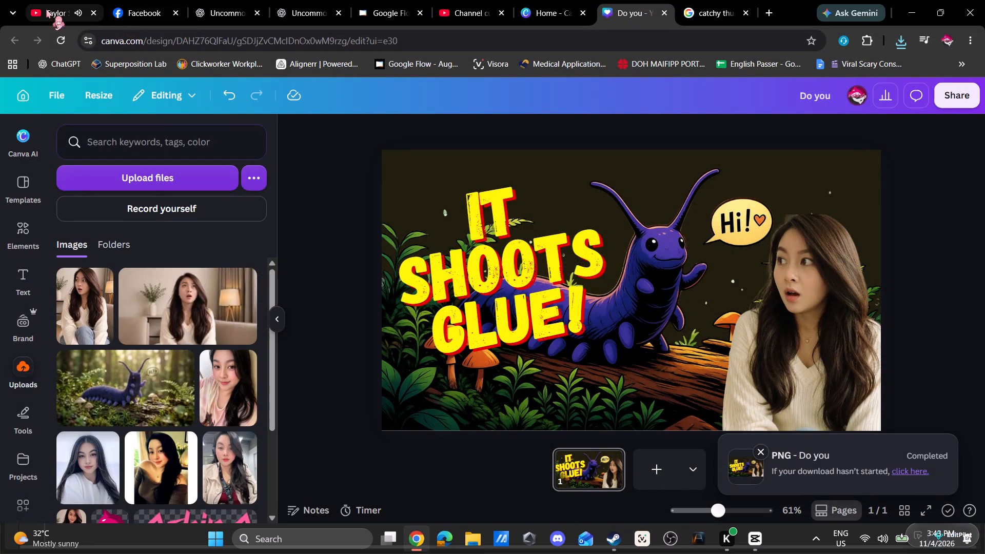
# Switch to Facebook and browse the home feed for posts about paid screen and chore recording.
pyautogui.click(46, 10)
pyautogui.click(153, 8)
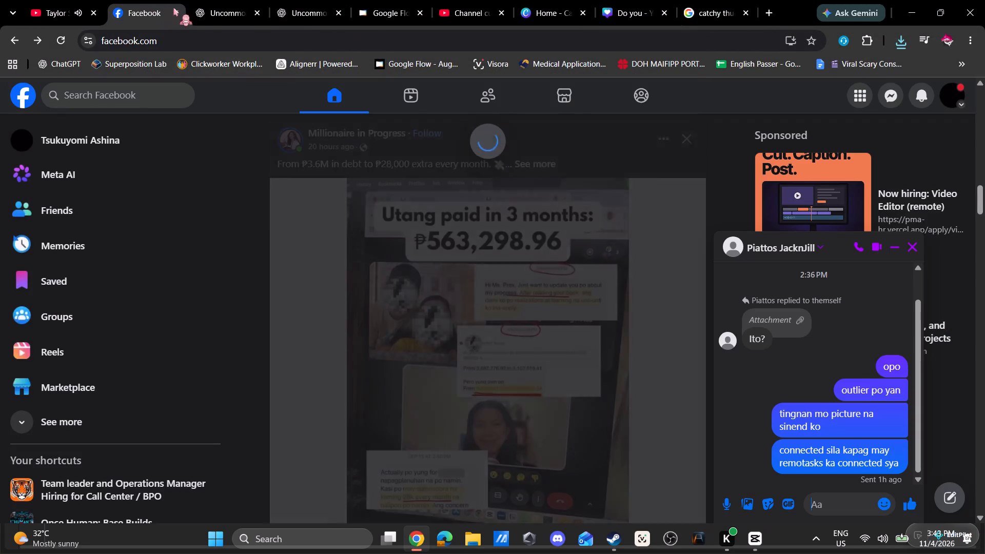
pyautogui.scroll(-4, 557, 309)
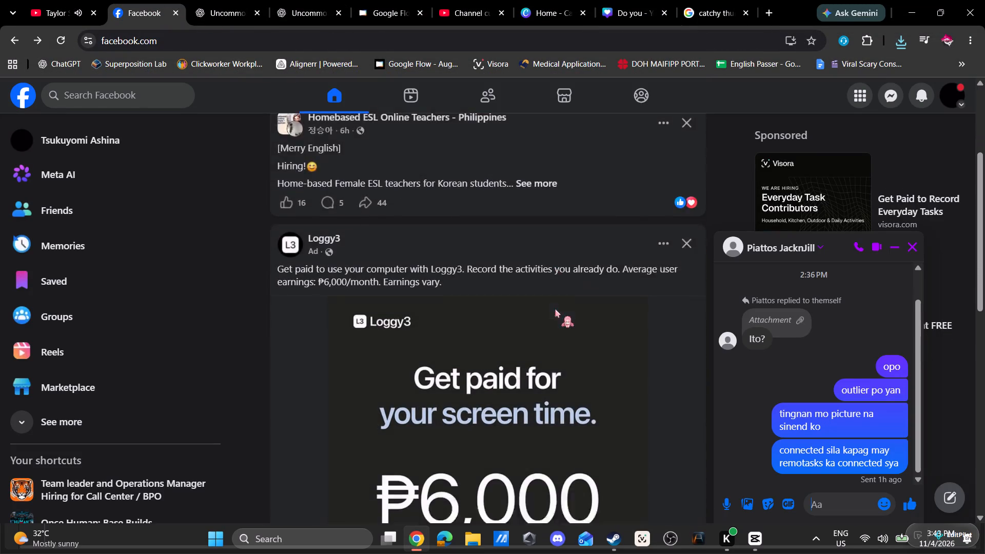
pyautogui.scroll(-6, 555, 309)
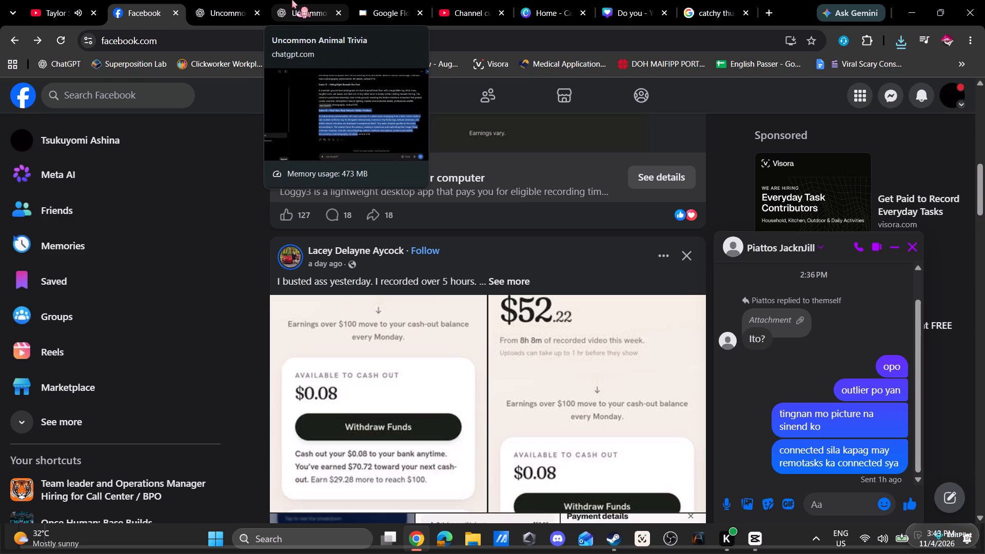
pyautogui.scroll(-2, 490, 189)
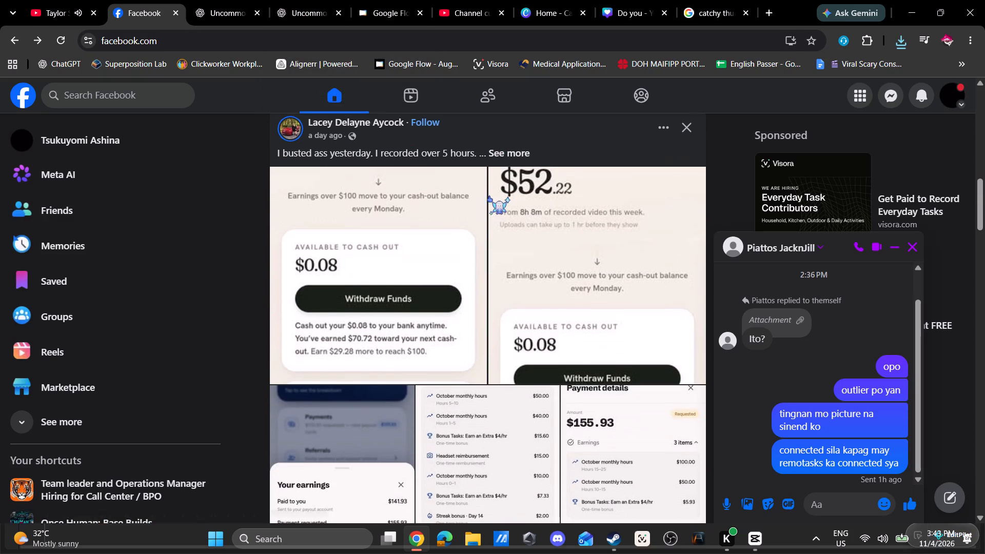
# Expand the post about recording for over five hours and examine its full text and payout screenshots.
pyautogui.click(511, 155)
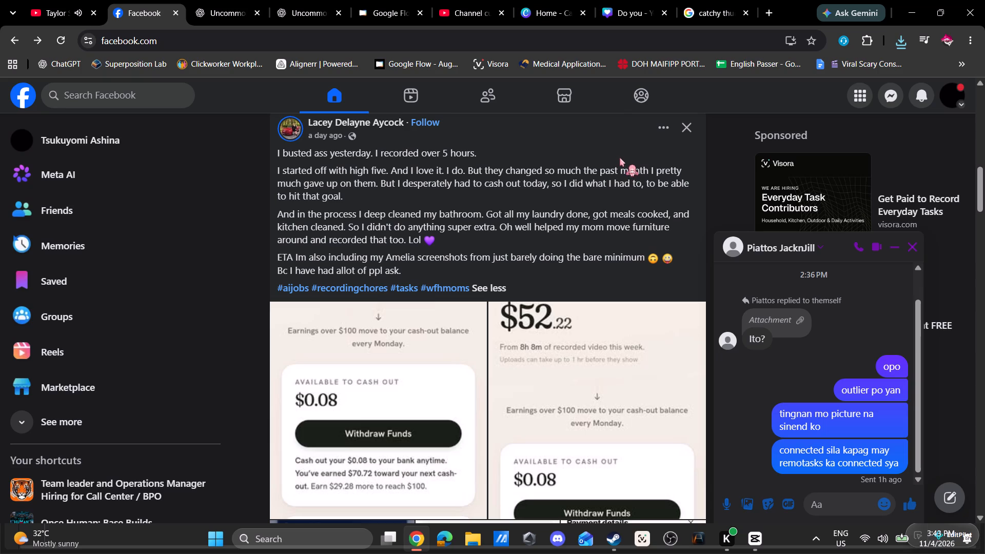
pyautogui.scroll(-2, 620, 158)
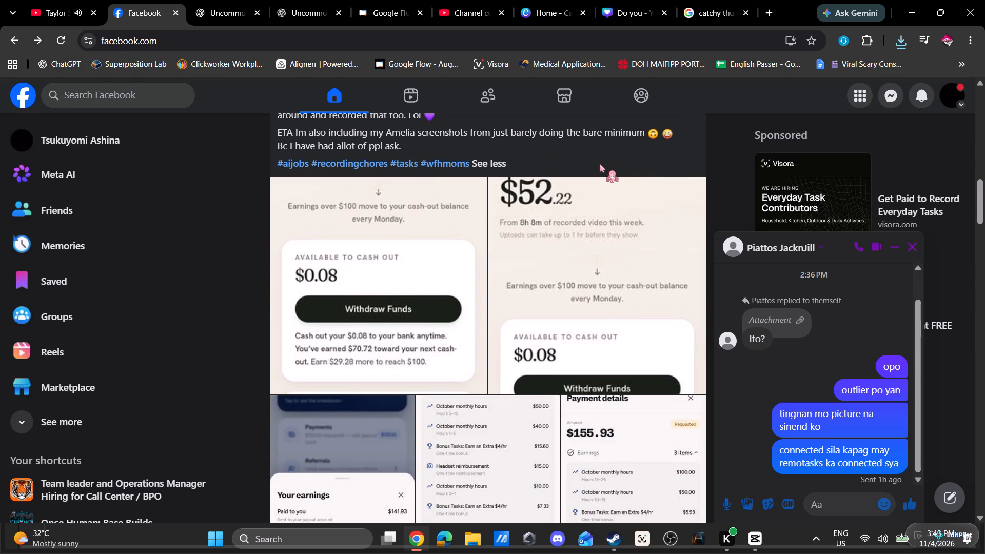
pyautogui.scroll(-2, 600, 162)
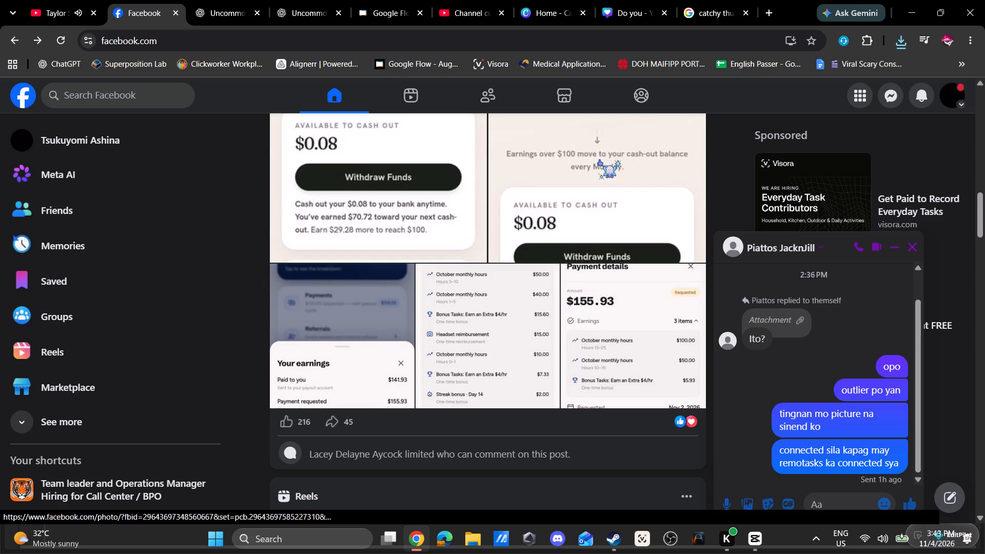
pyautogui.scroll(-3, 600, 159)
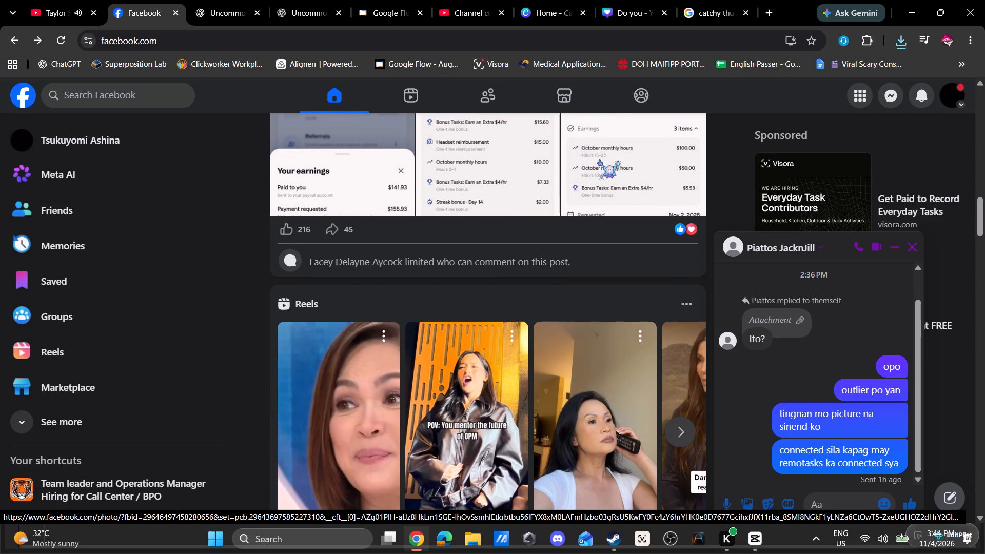
pyautogui.scroll(5, 436, 226)
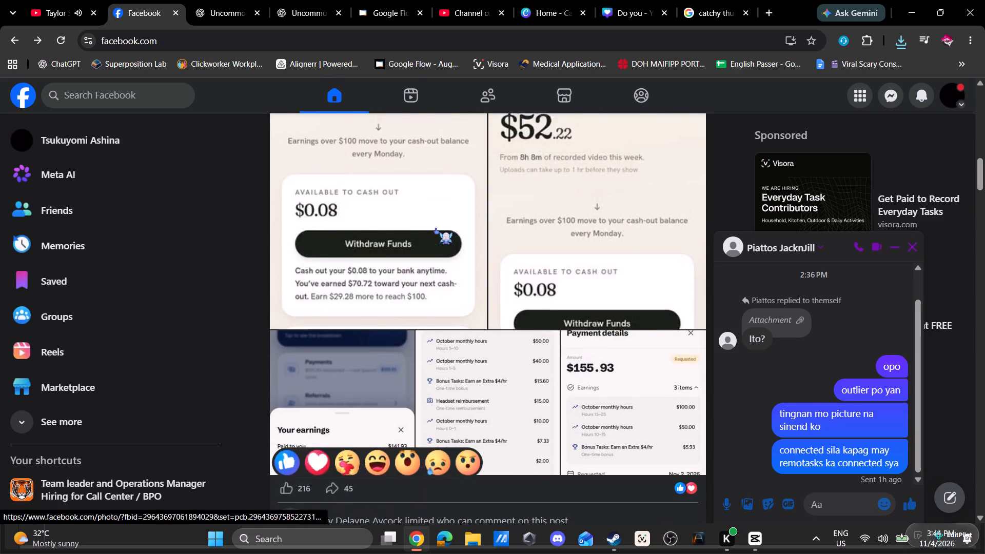
pyautogui.scroll(2, 436, 225)
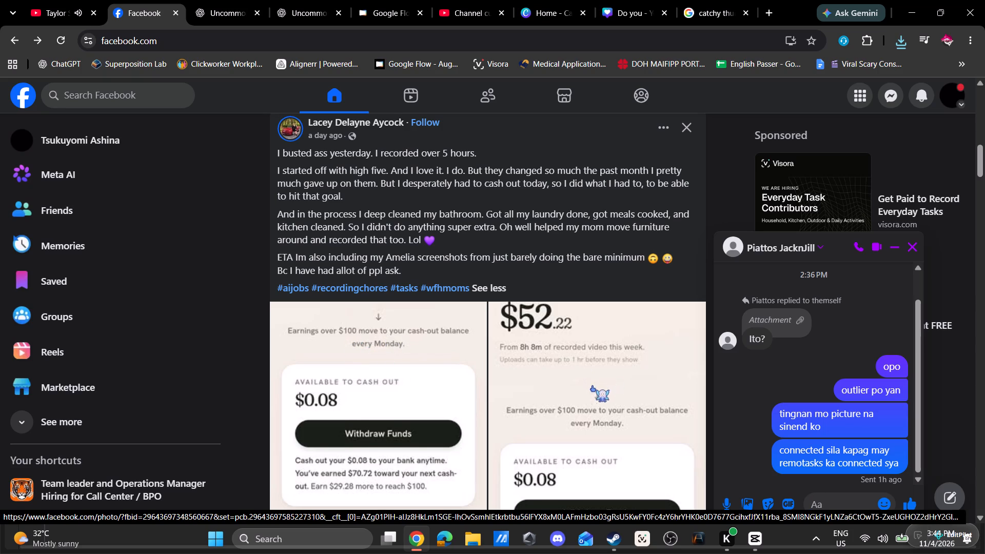
pyautogui.scroll(-6, 593, 383)
pyautogui.scroll(2, 335, 330)
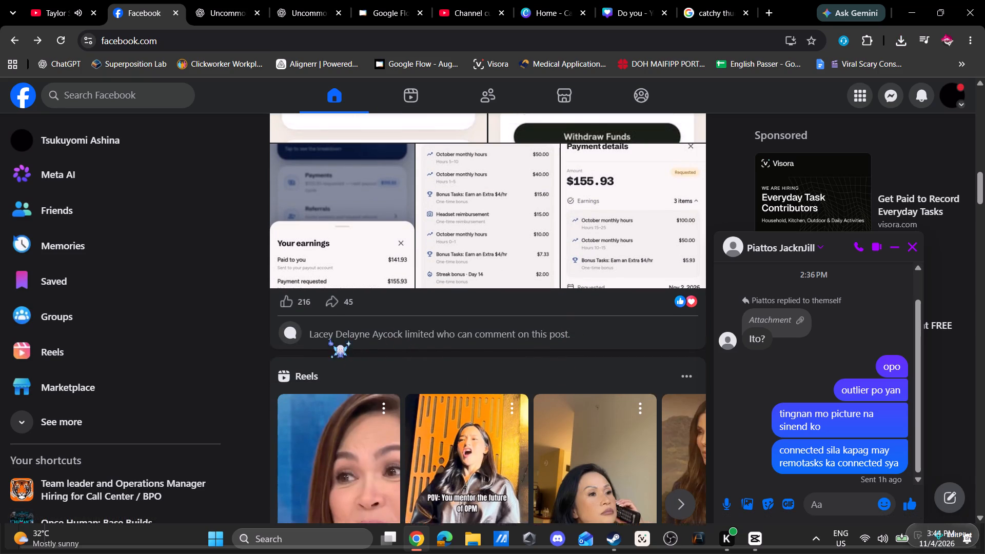
pyautogui.scroll(7, 330, 339)
# Open the post author's profile and read through the recent posts, expanding the one about Contracted's daily payouts.
pyautogui.click(348, 310)
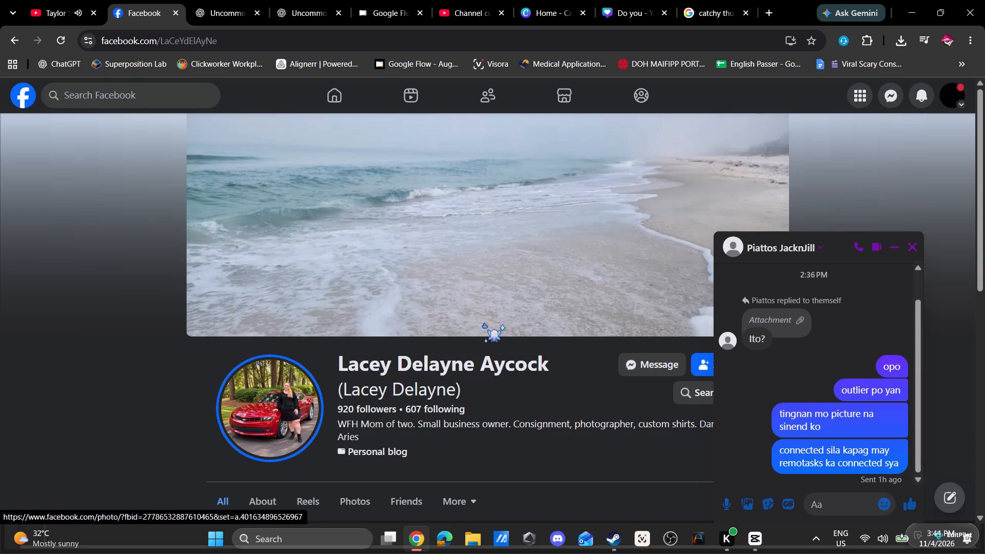
pyautogui.scroll(-7, 480, 361)
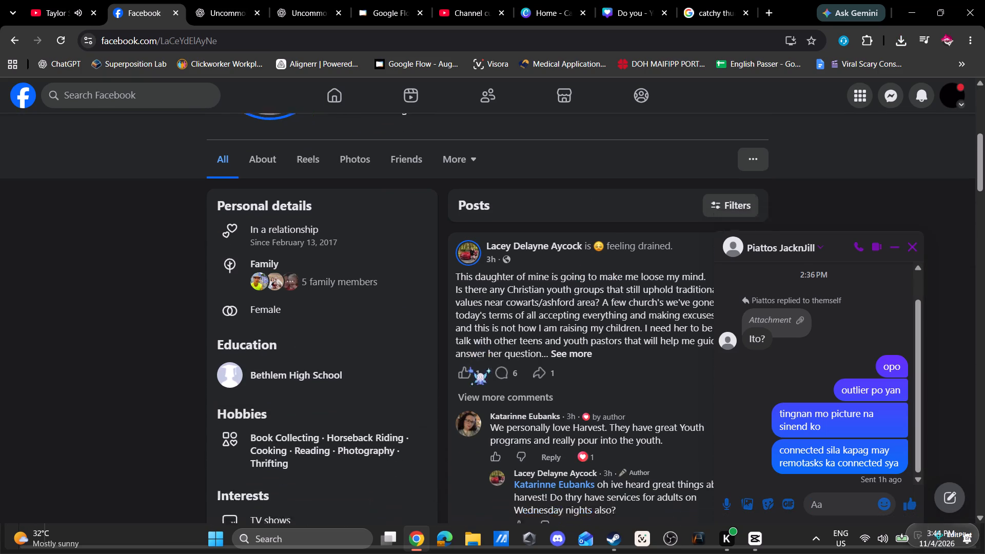
pyautogui.scroll(-5, 454, 364)
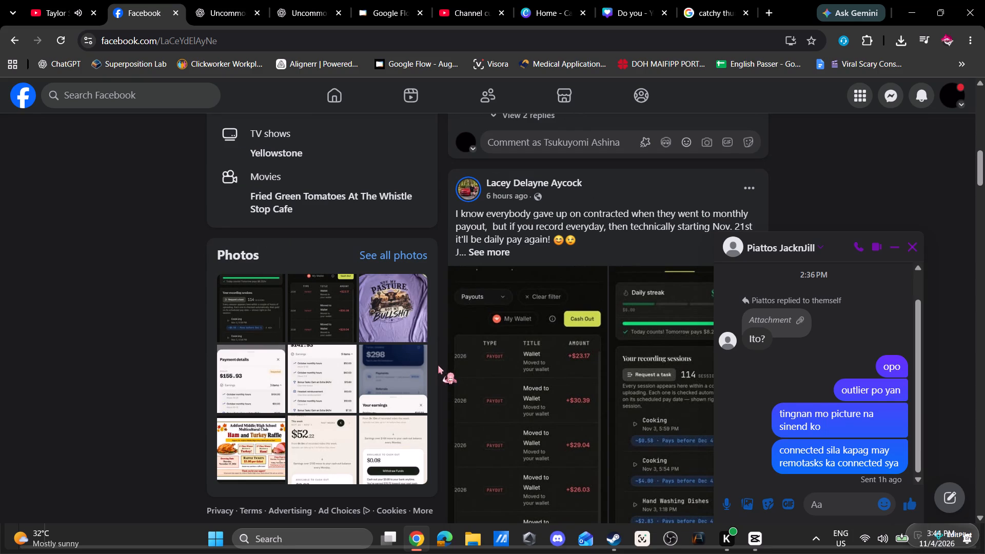
pyautogui.click(490, 252)
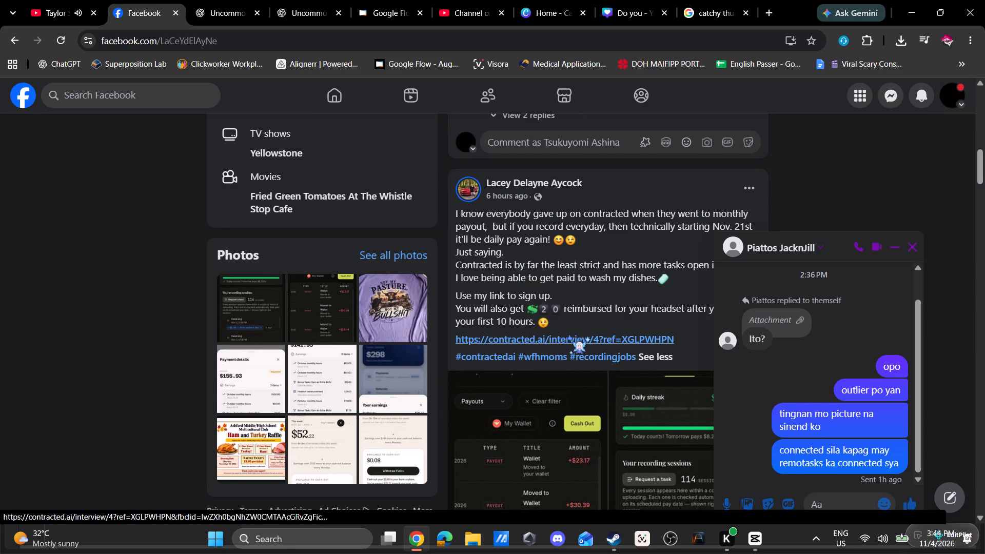
pyautogui.scroll(-9, 568, 344)
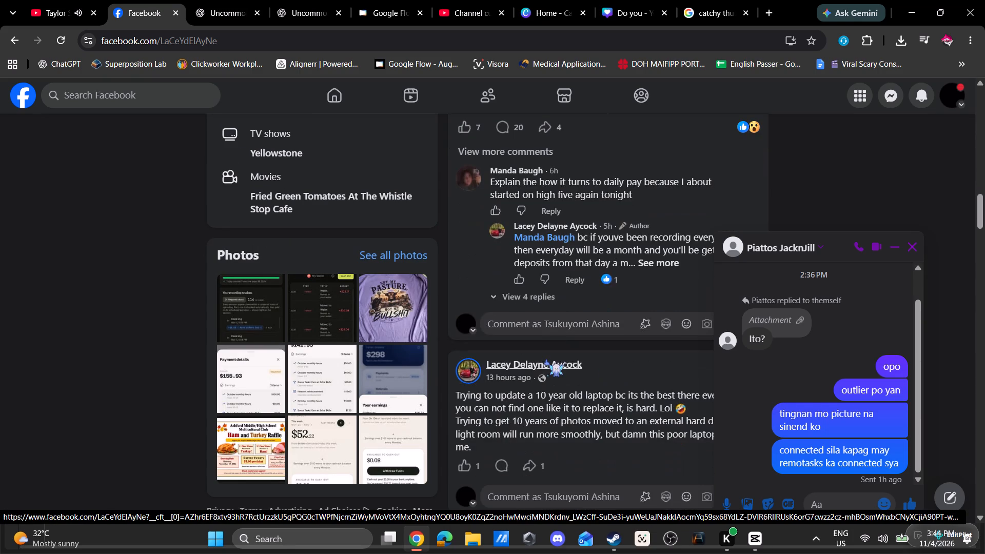
pyautogui.scroll(-4, 545, 356)
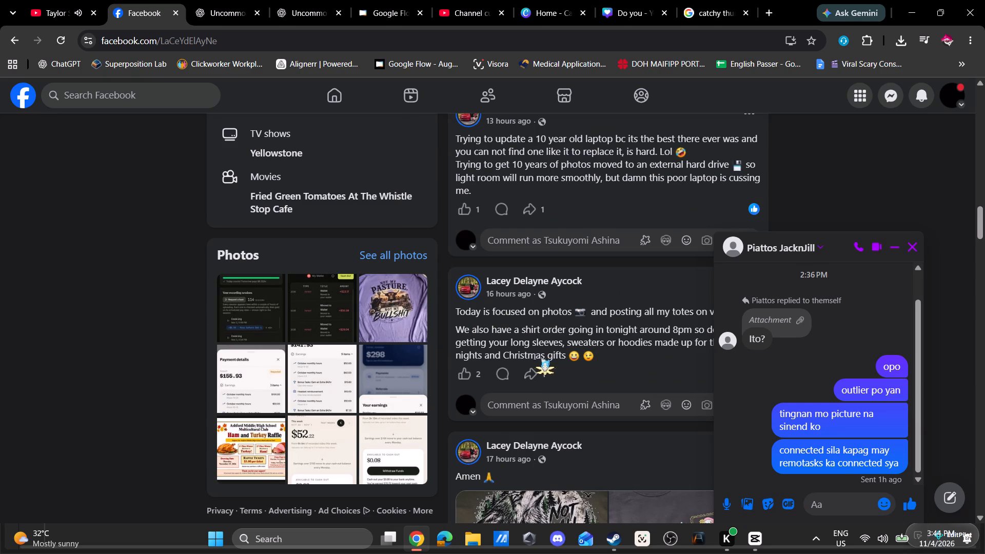
pyautogui.scroll(-4, 527, 357)
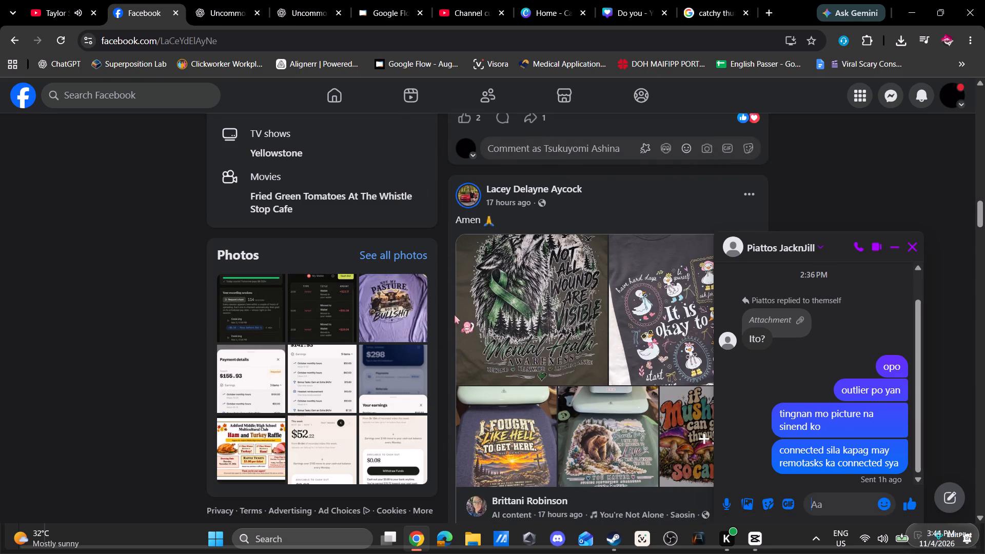
pyautogui.scroll(-4, 538, 313)
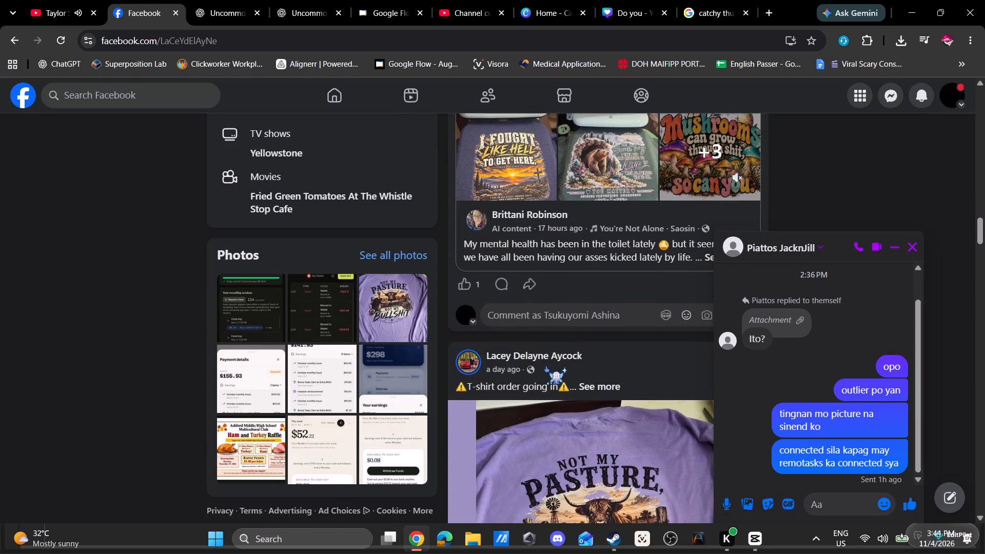